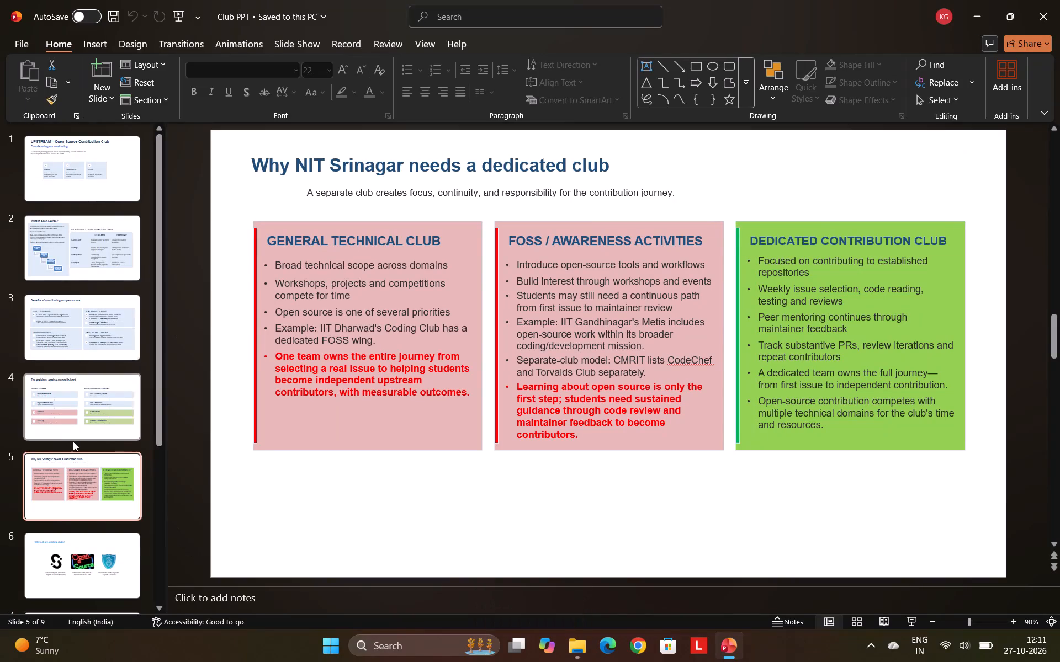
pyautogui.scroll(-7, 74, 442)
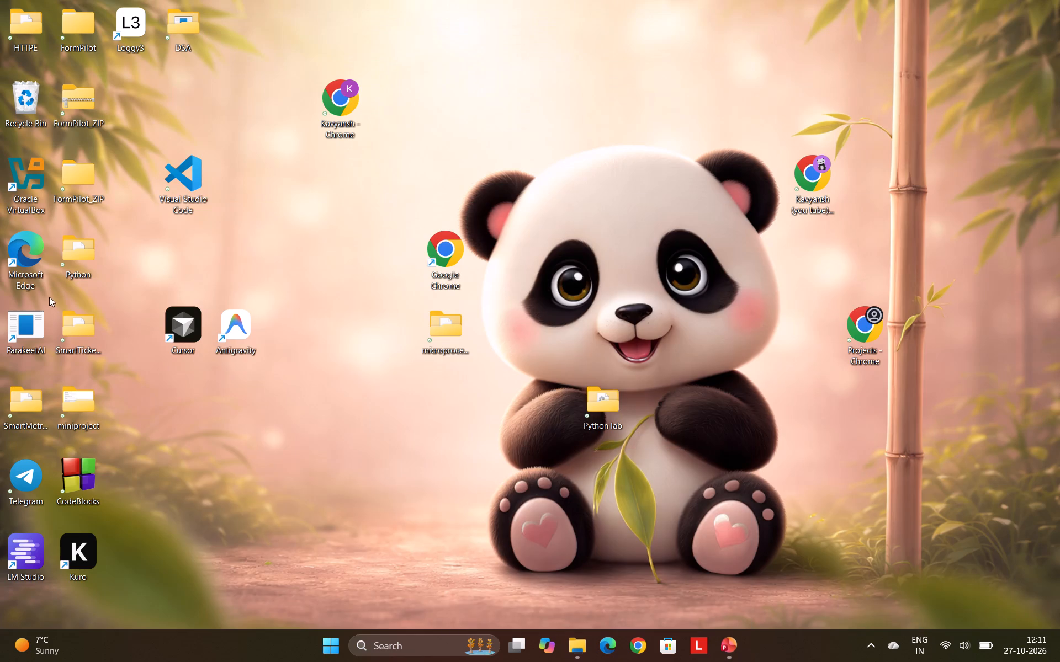
# Launch Google Chrome from the desktop shortcut for the profile marked with the purple K badge.
pyautogui.doubleClick(339, 84)
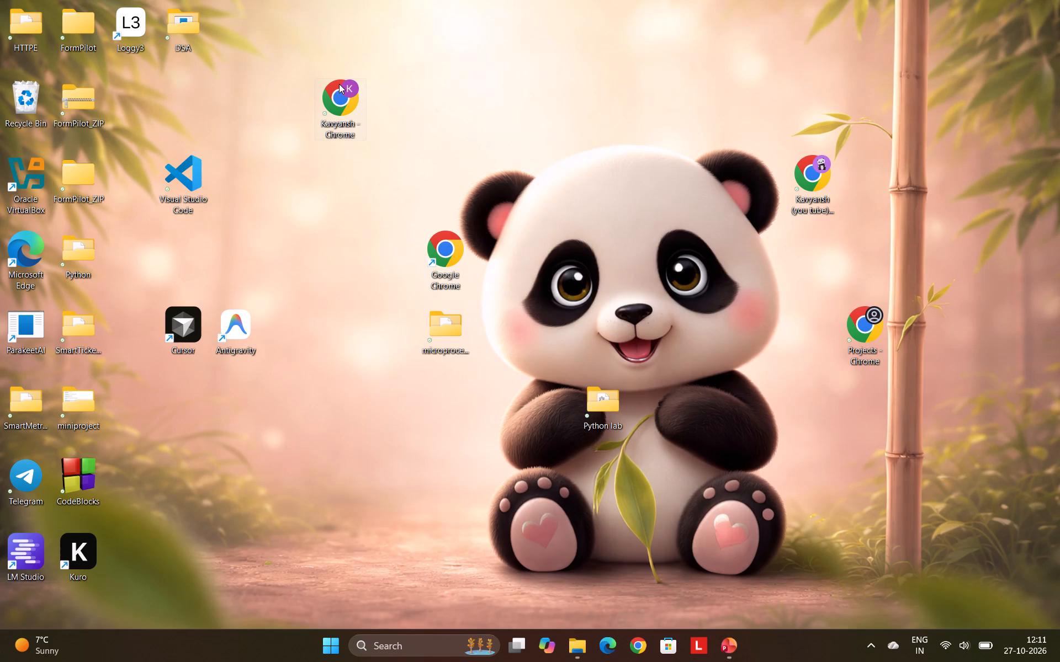
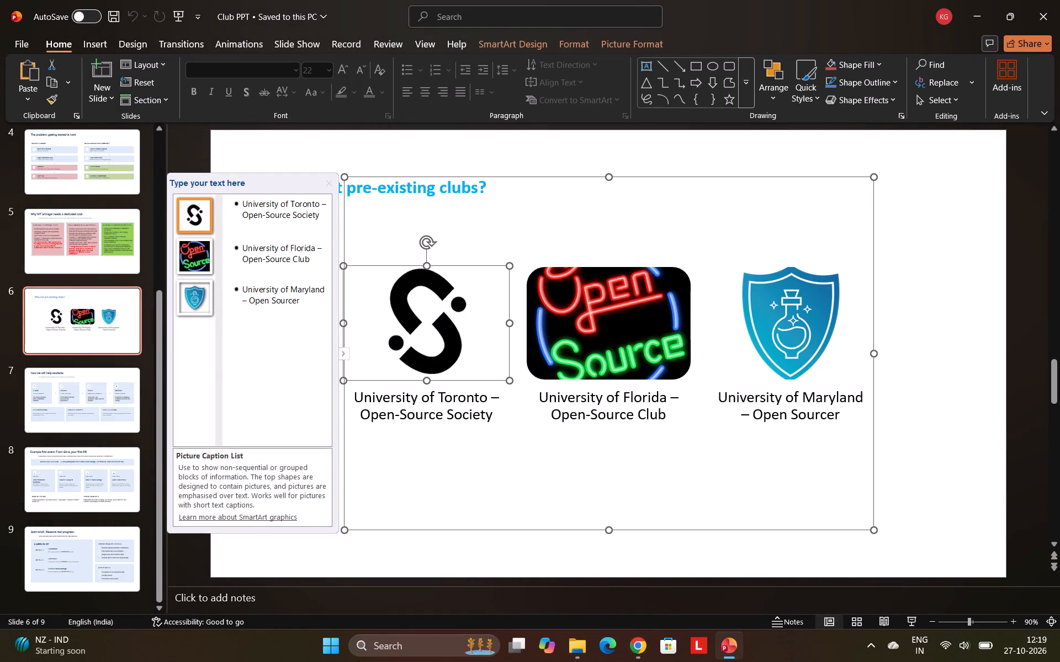
pyautogui.click(460, 407)
pyautogui.click(494, 339)
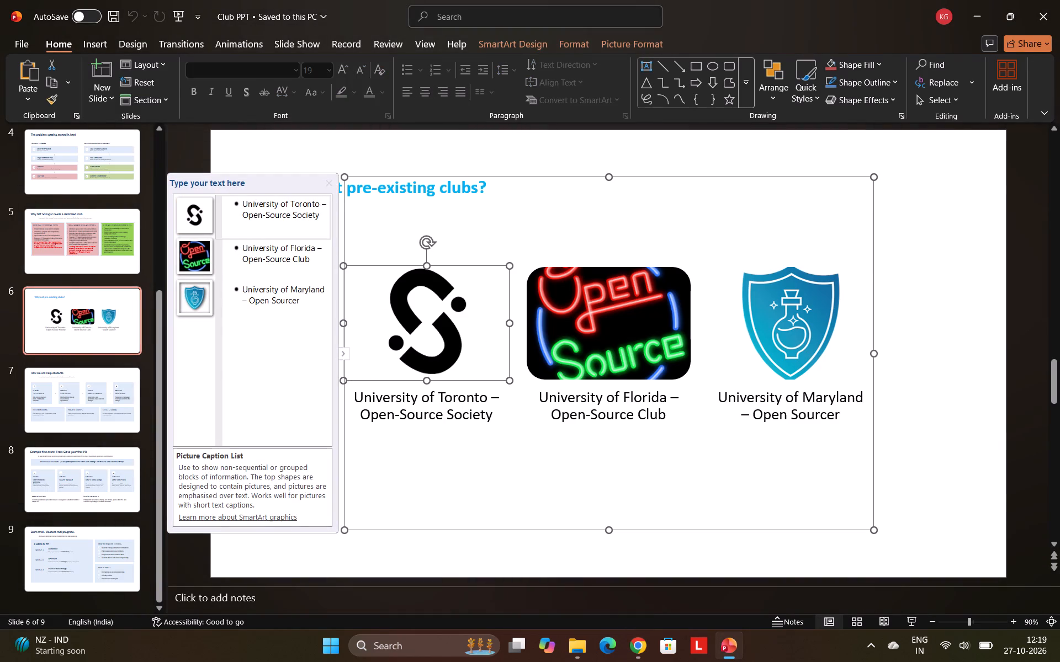
pyautogui.click(494, 339)
pyautogui.click(505, 405)
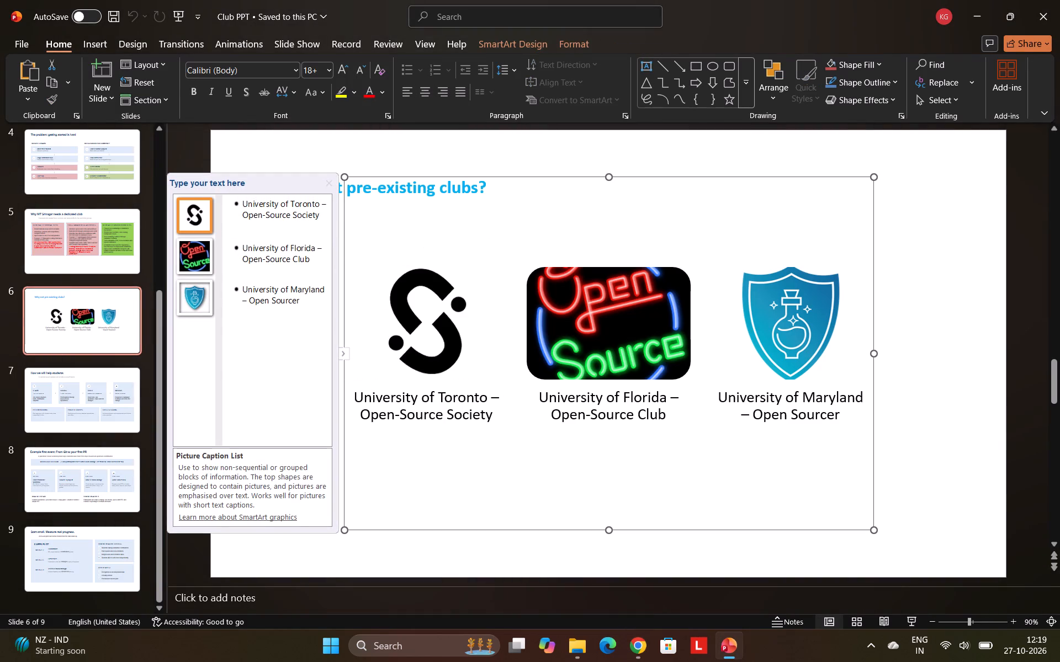
pyautogui.click(445, 343)
pyautogui.moveTo(445, 343); pyautogui.dragTo(368, 285)
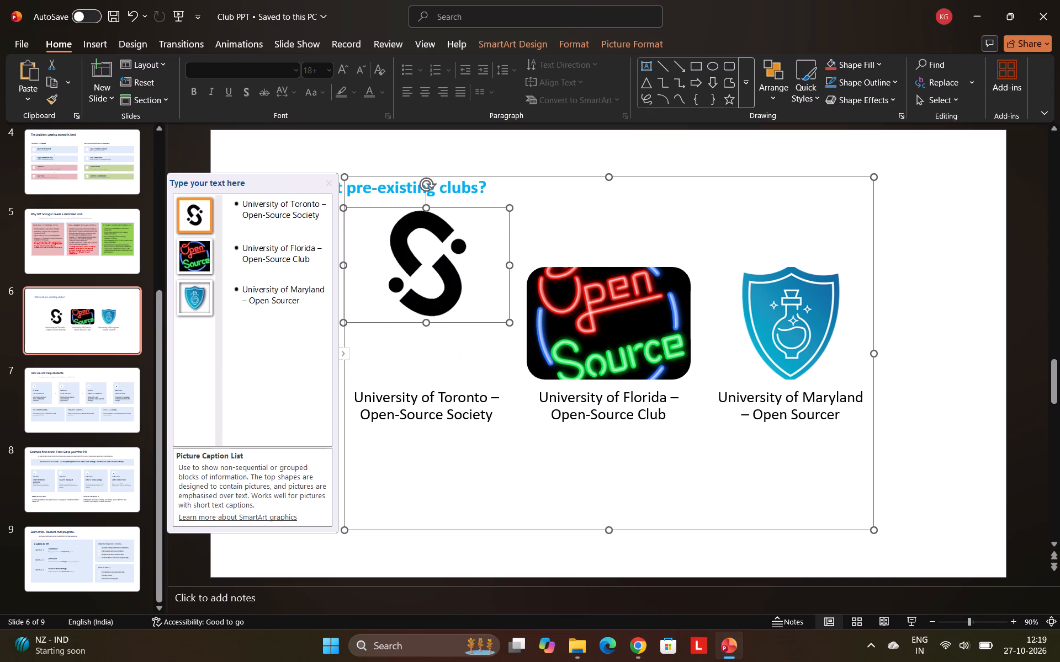
pyautogui.click(326, 185)
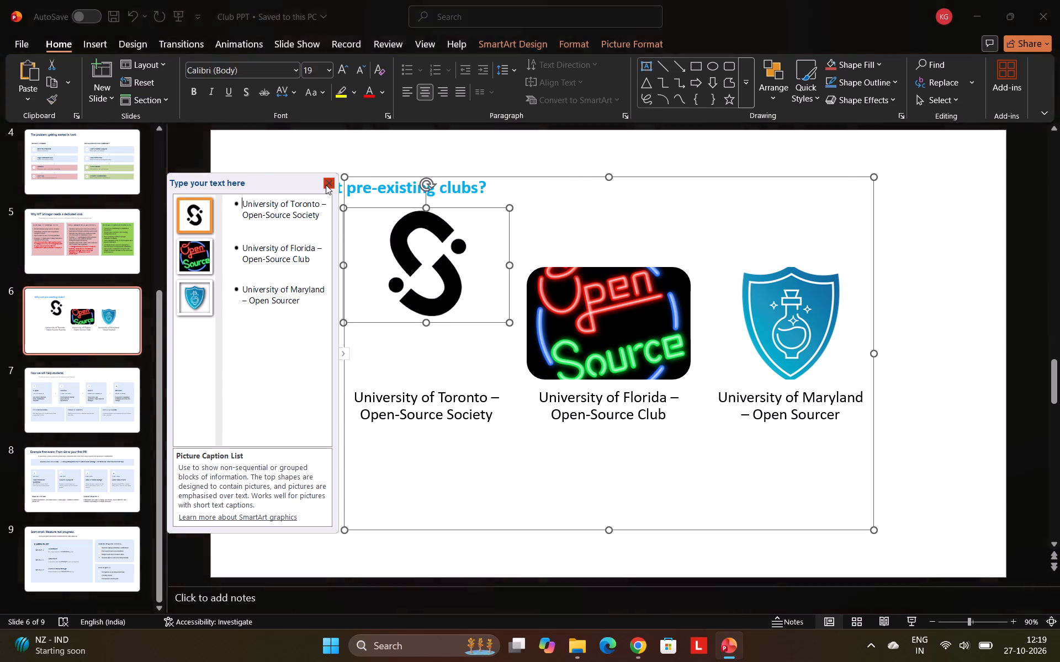
pyautogui.moveTo(395, 253); pyautogui.dragTo(305, 257)
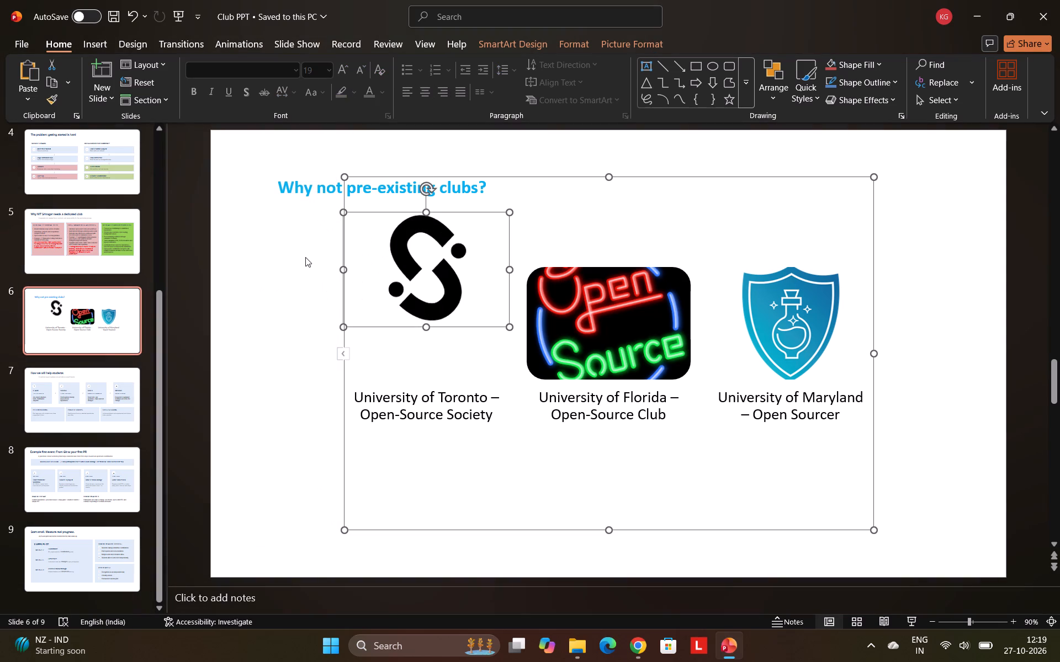
pyautogui.click(343, 355)
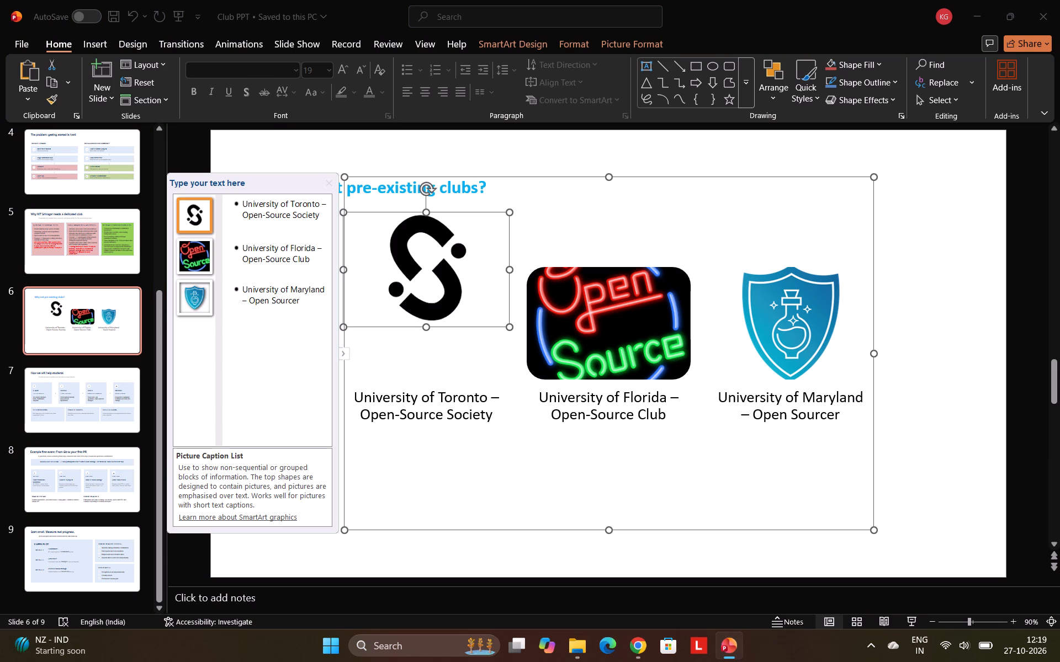
pyautogui.click(332, 181)
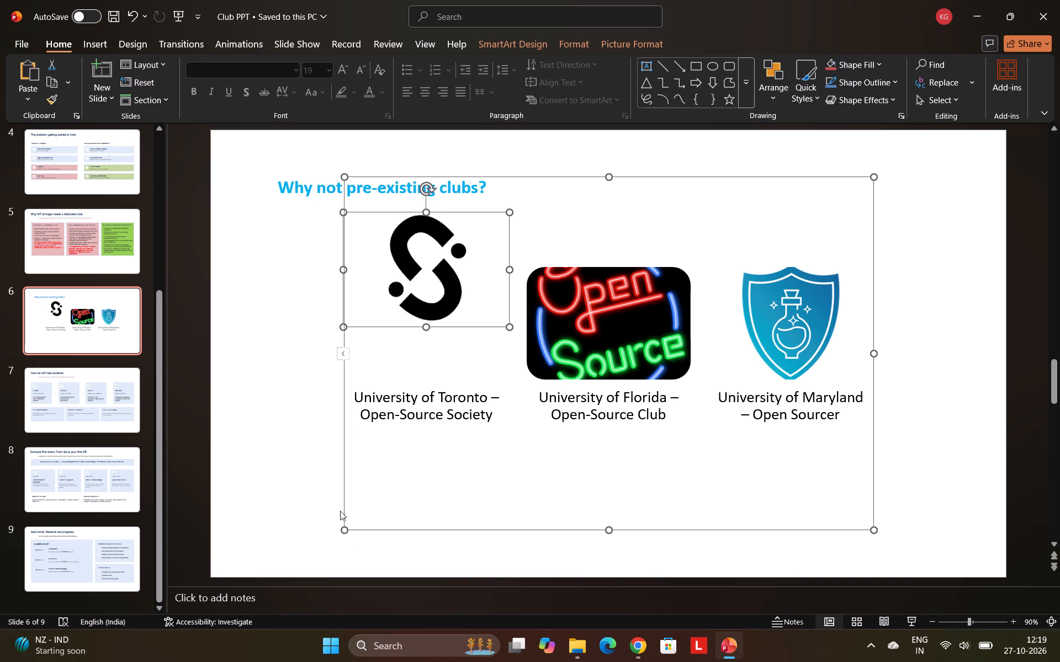
# Enlarge the SmartArt graphic out to the slide's left edge and lower its top edge below the slide title.
pyautogui.moveTo(348, 532); pyautogui.dragTo(278, 551)
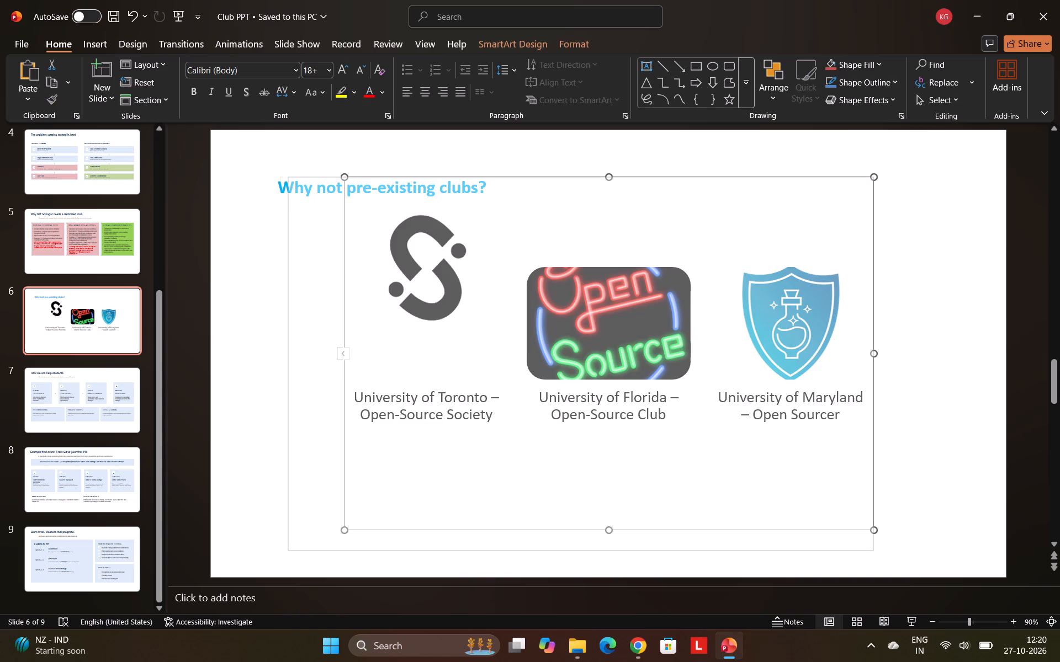
pyautogui.moveTo(278, 551); pyautogui.dragTo(214, 557)
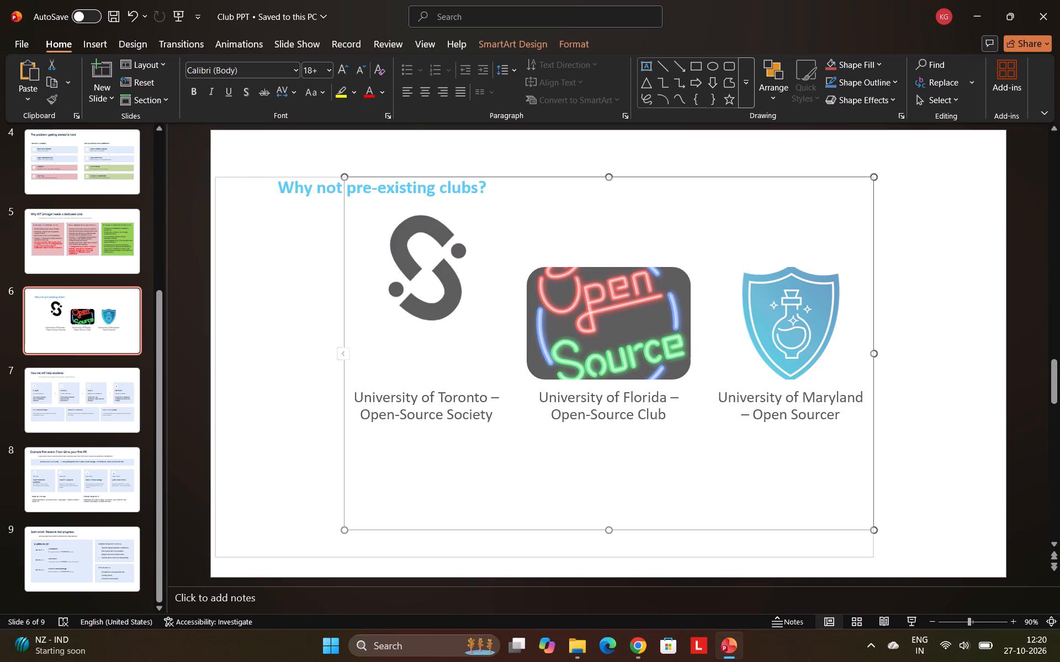
pyautogui.moveTo(214, 557); pyautogui.dragTo(211, 558)
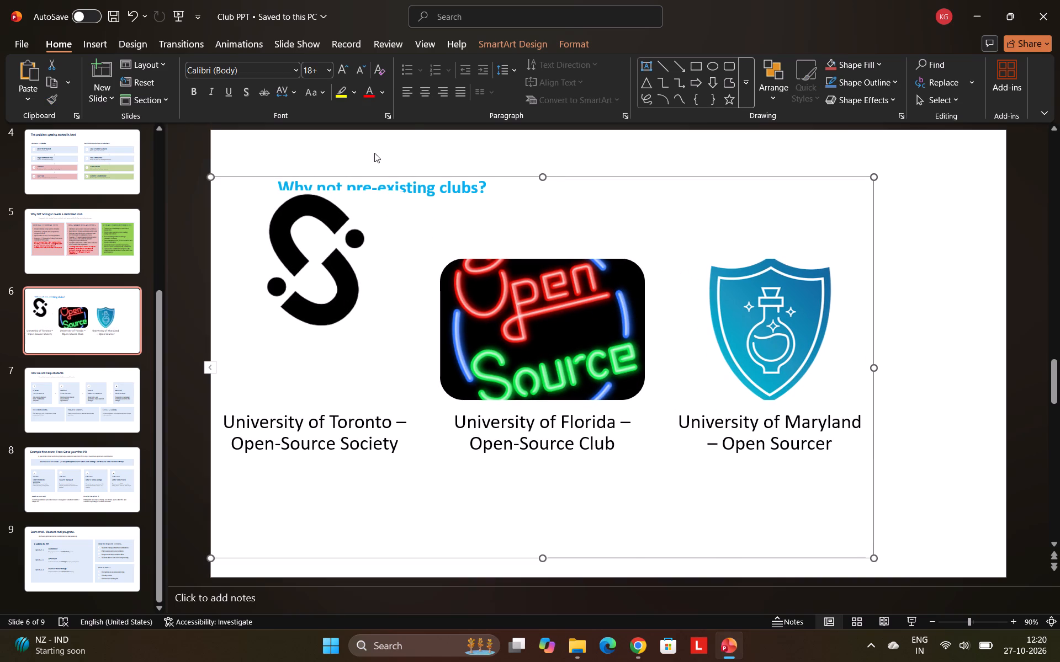
pyautogui.moveTo(543, 177); pyautogui.dragTo(548, 200)
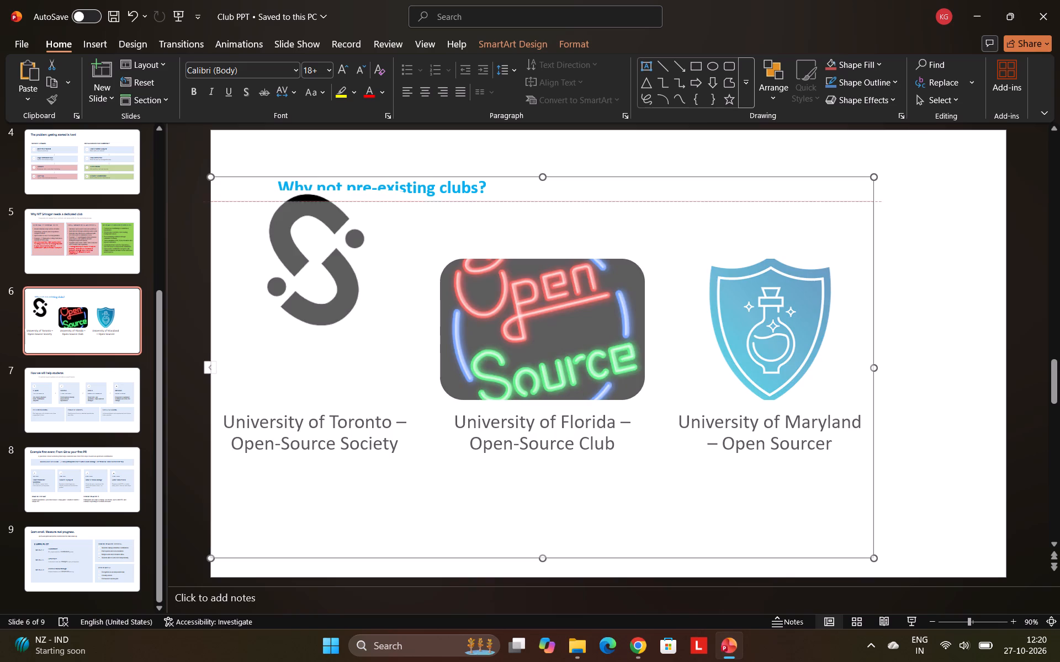
pyautogui.moveTo(548, 200); pyautogui.dragTo(549, 208)
# Shrink the University of Toronto logo and centre it above its caption.
pyautogui.click(327, 290)
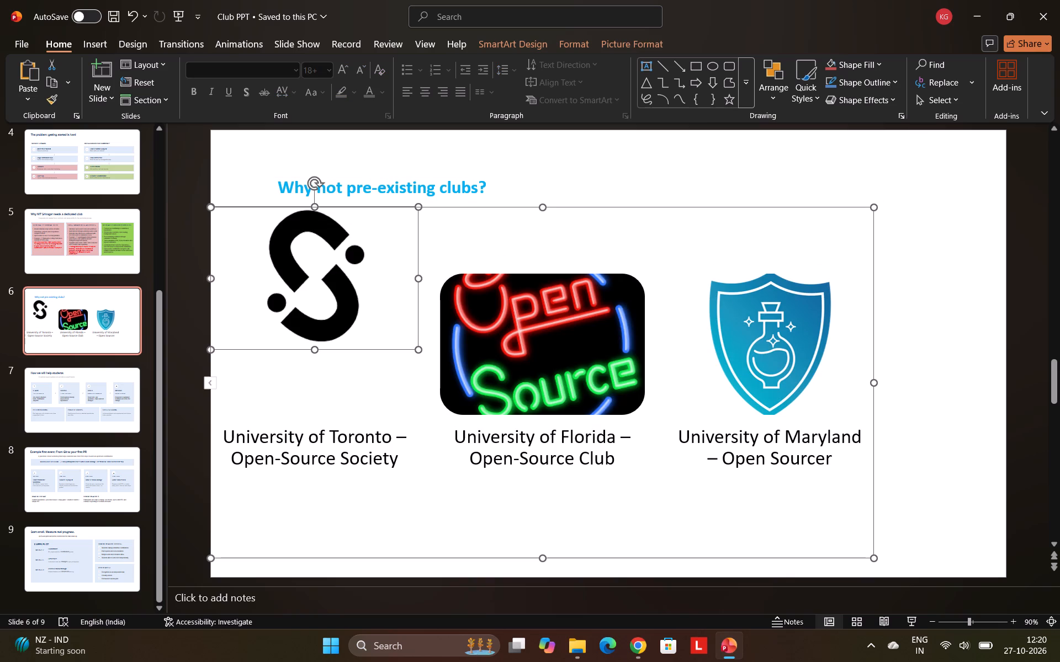
pyautogui.moveTo(418, 352); pyautogui.dragTo(386, 334)
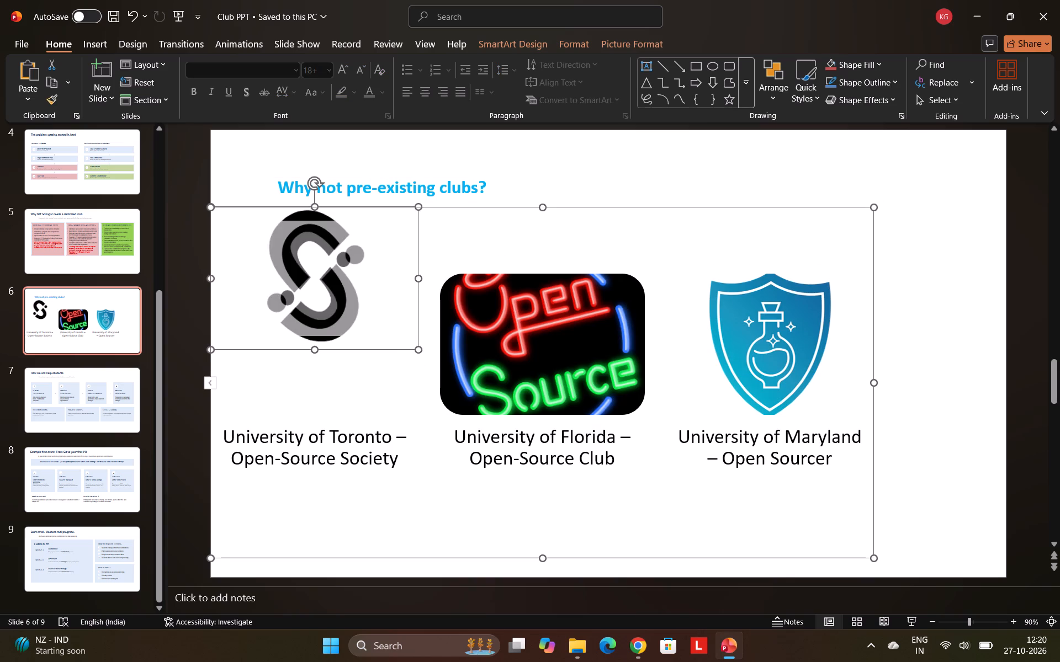
pyautogui.moveTo(386, 334); pyautogui.dragTo(385, 334)
pyautogui.moveTo(306, 275); pyautogui.dragTo(333, 279)
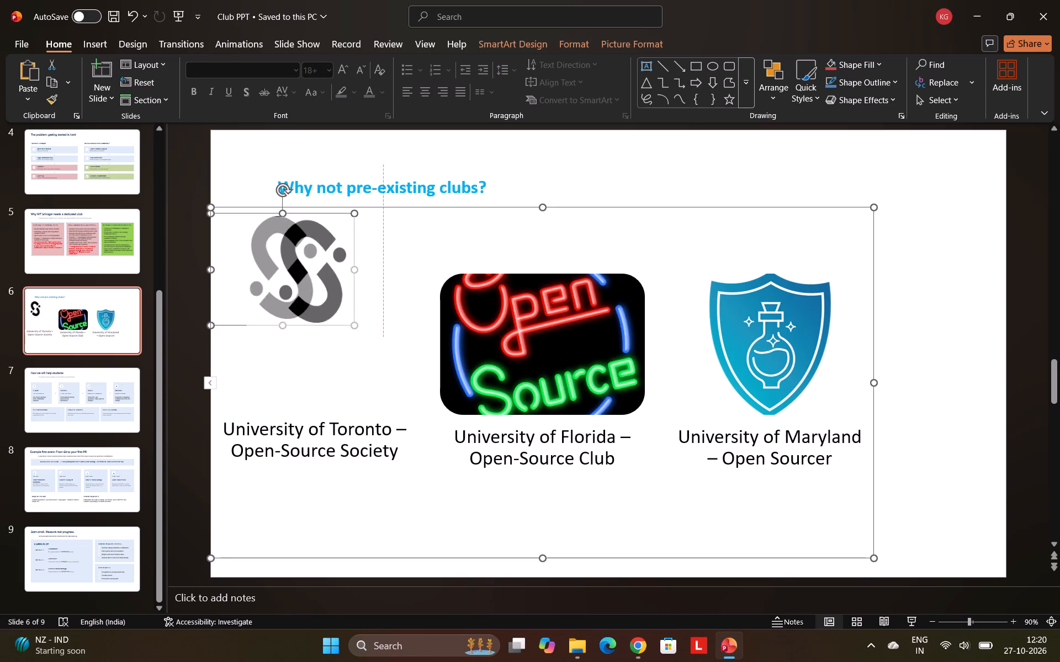
pyautogui.moveTo(333, 279); pyautogui.dragTo(333, 279)
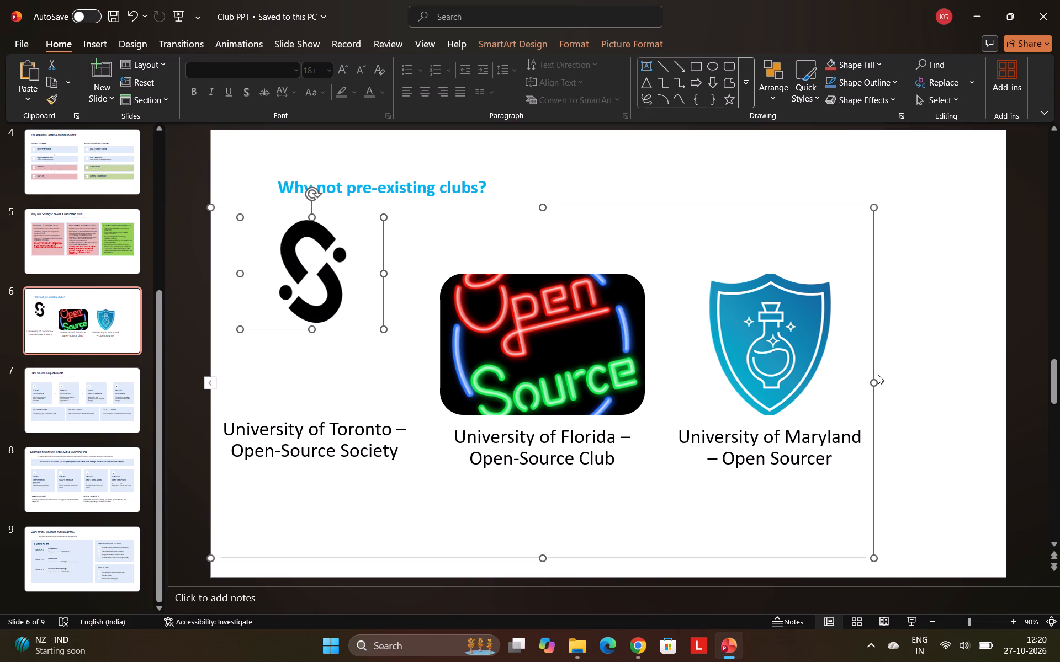
# Widen the SmartArt graphic to the slide's right edge and raise its bottom edge to just above the slide's middle.
pyautogui.moveTo(876, 385); pyautogui.dragTo(999, 372)
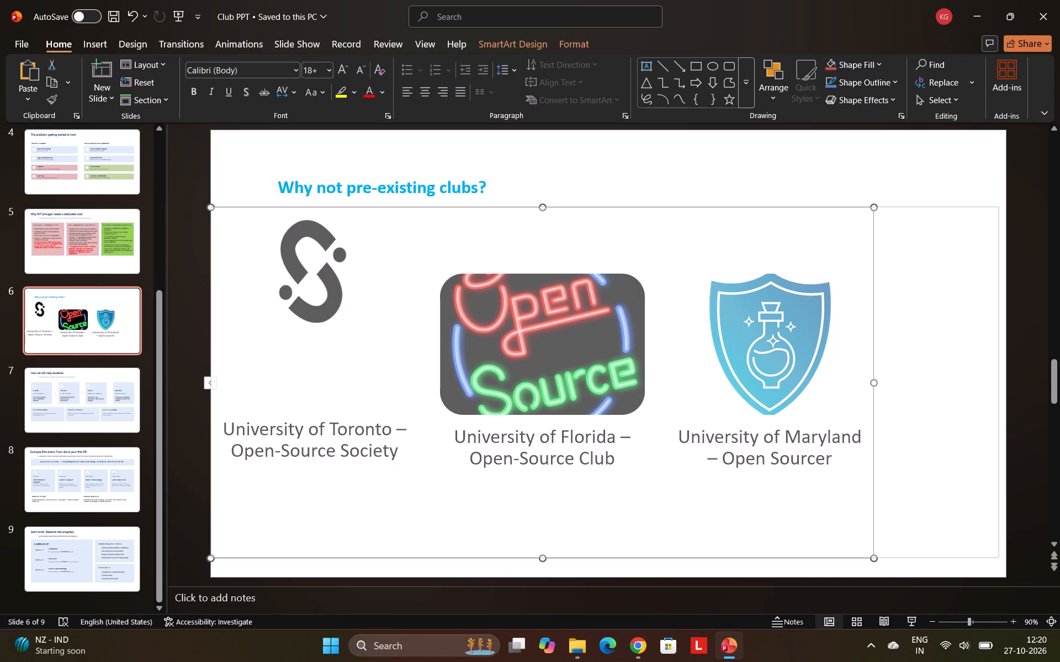
pyautogui.moveTo(999, 372); pyautogui.dragTo(1004, 372)
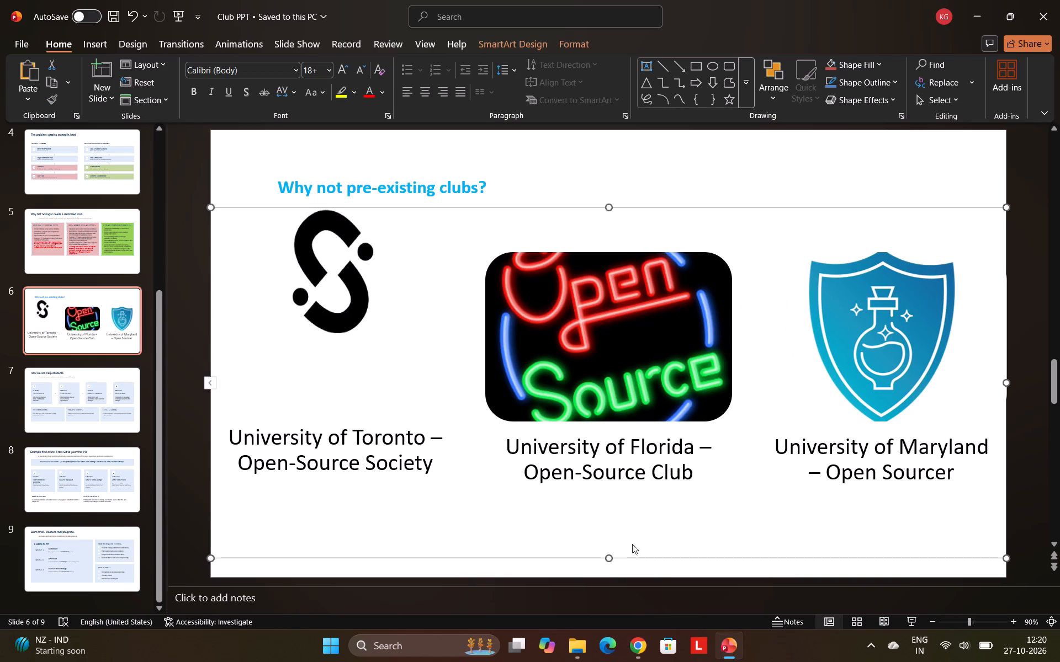
pyautogui.moveTo(610, 560); pyautogui.dragTo(614, 463)
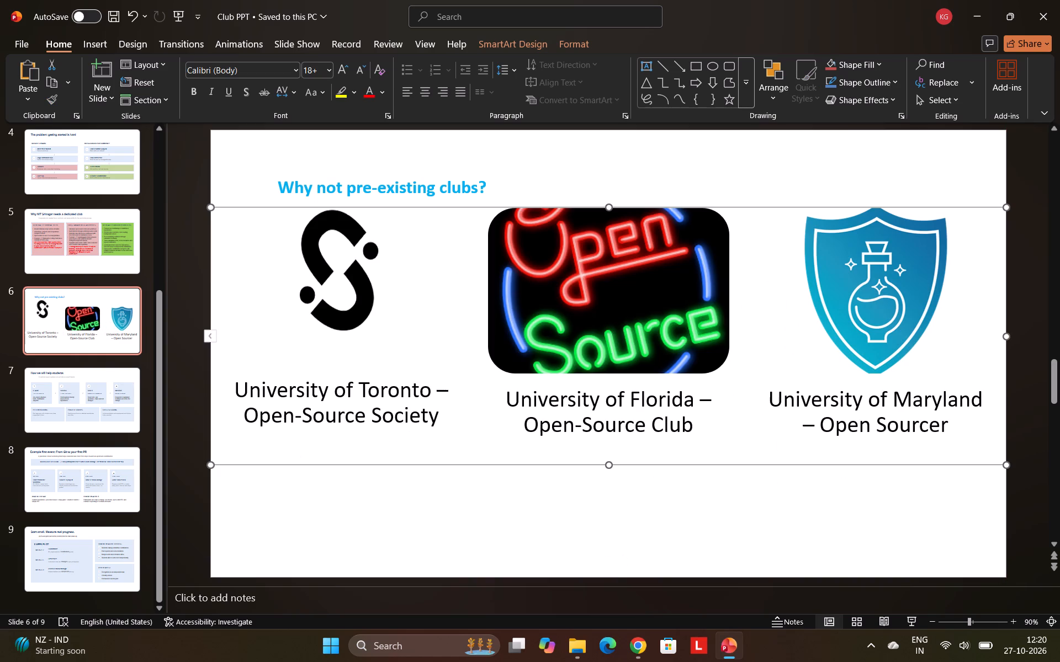
pyautogui.moveTo(607, 465); pyautogui.dragTo(608, 432)
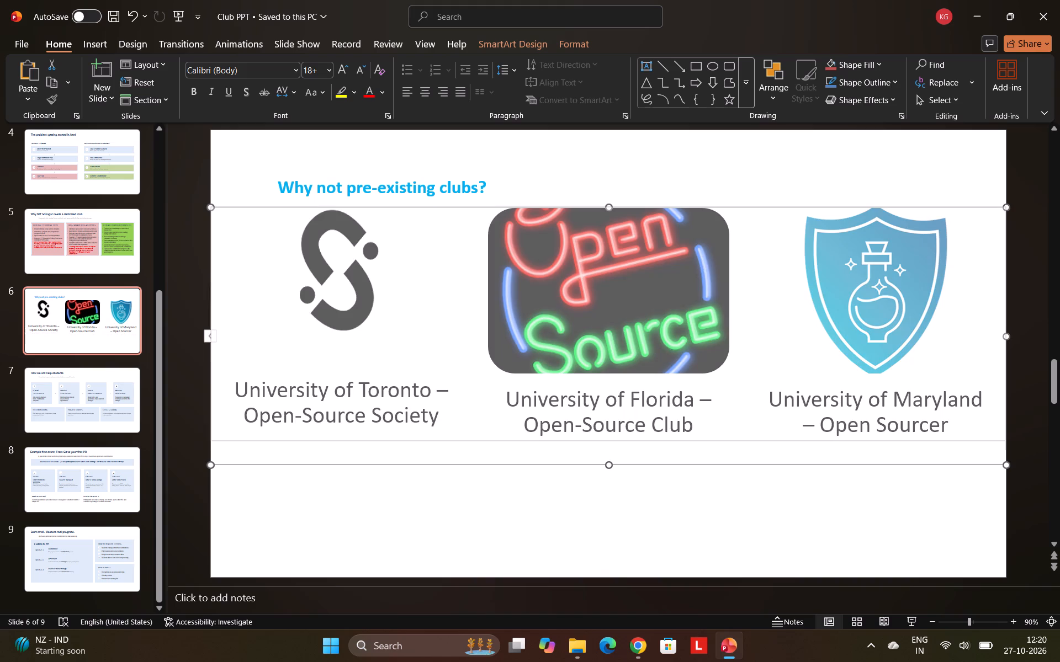
pyautogui.moveTo(608, 432); pyautogui.dragTo(630, 379)
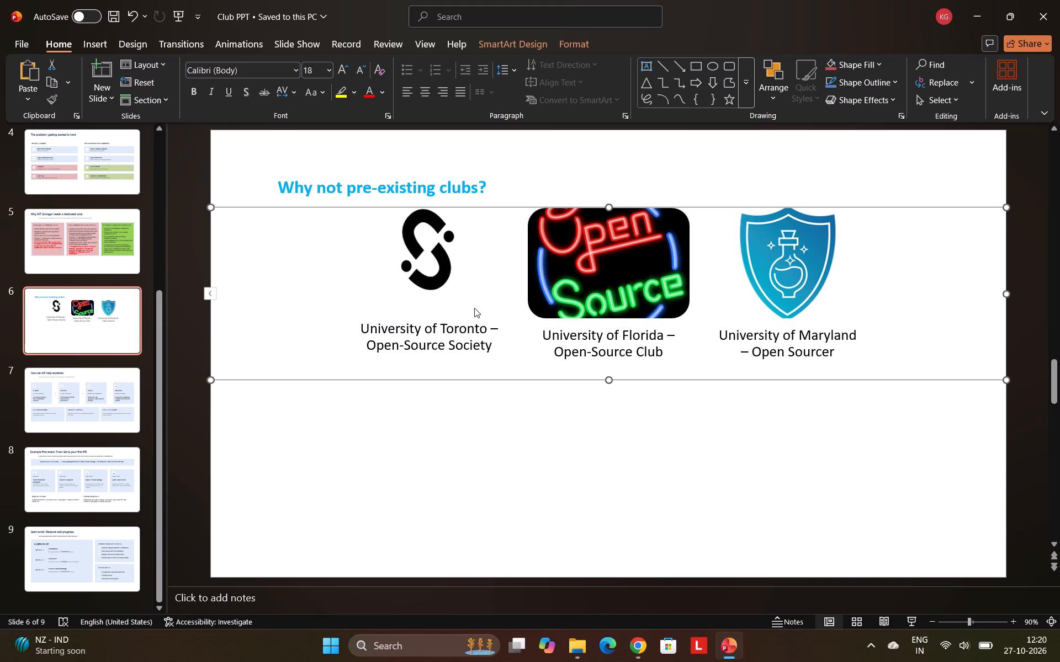
# Move the University of Toronto logo toward the slide's left side, below the start of the title.
pyautogui.click(432, 262)
pyautogui.moveTo(432, 262); pyautogui.dragTo(296, 250)
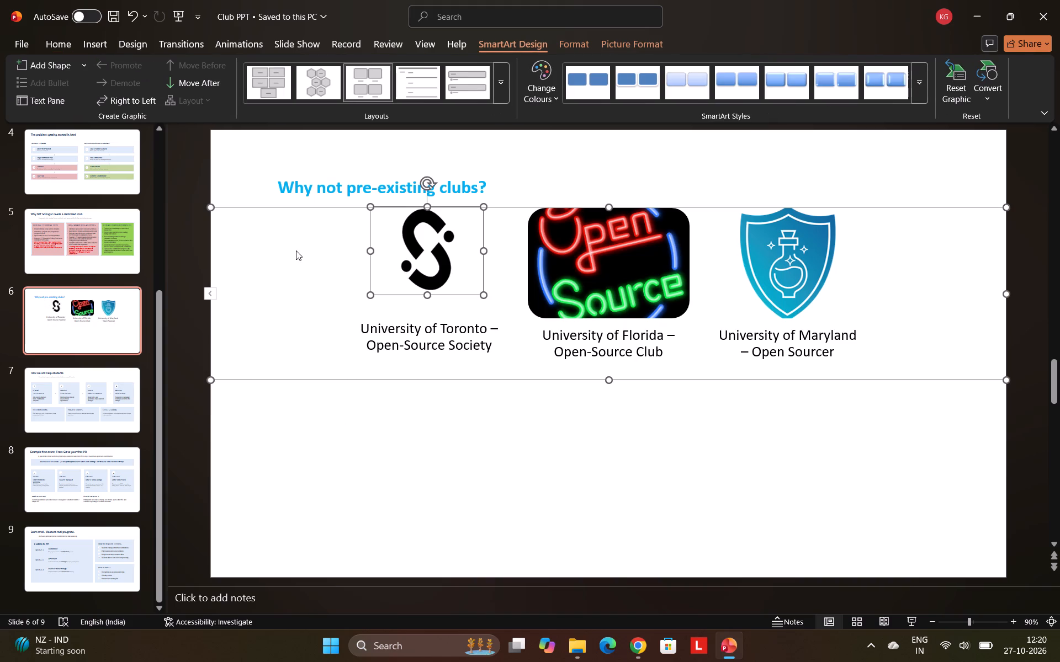
pyautogui.moveTo(416, 250); pyautogui.dragTo(267, 252)
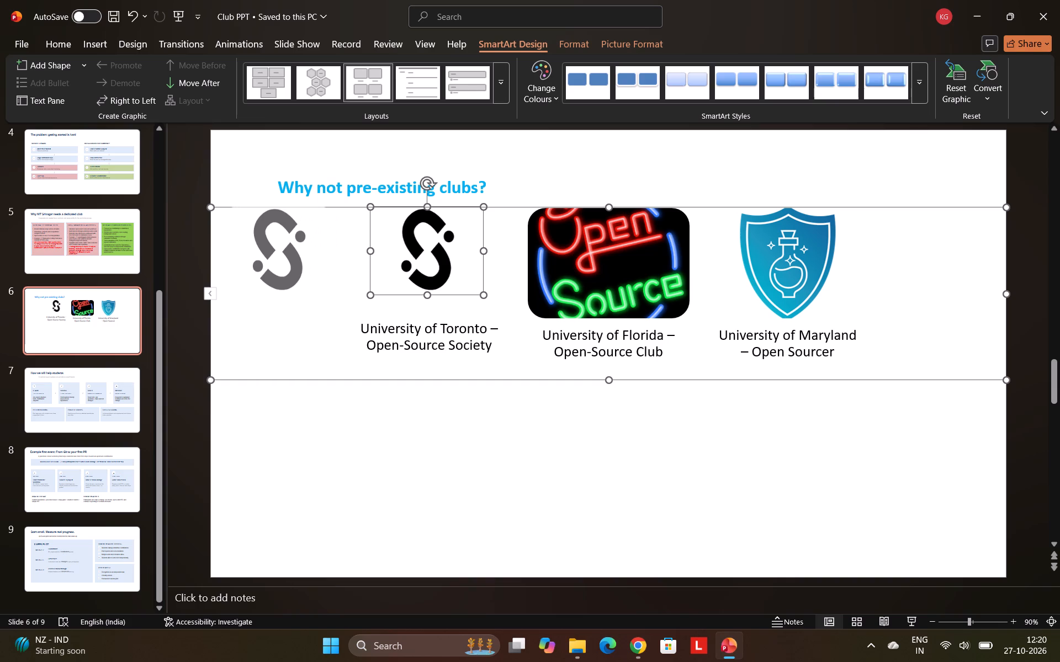
pyautogui.moveTo(267, 252); pyautogui.dragTo(268, 255)
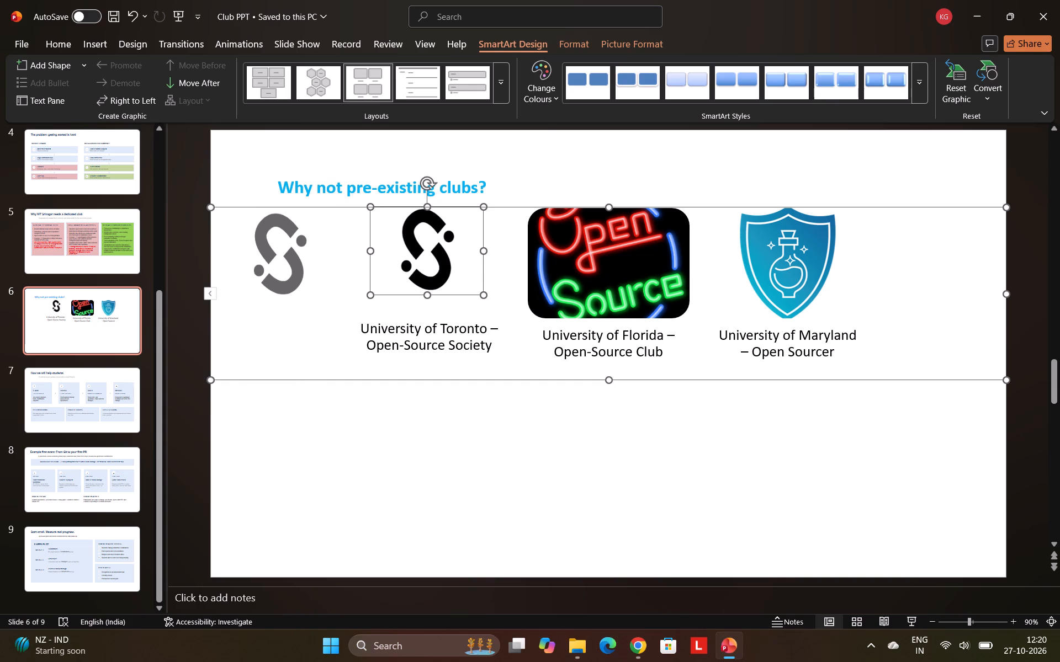
pyautogui.moveTo(268, 255); pyautogui.dragTo(257, 249)
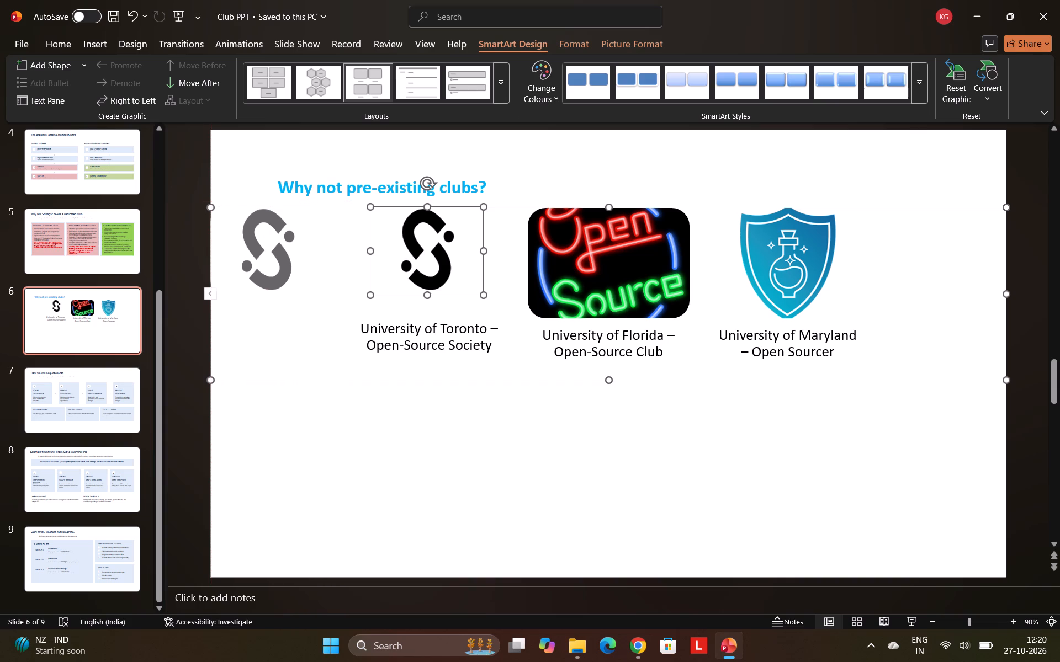
pyautogui.moveTo(257, 249); pyautogui.dragTo(262, 253)
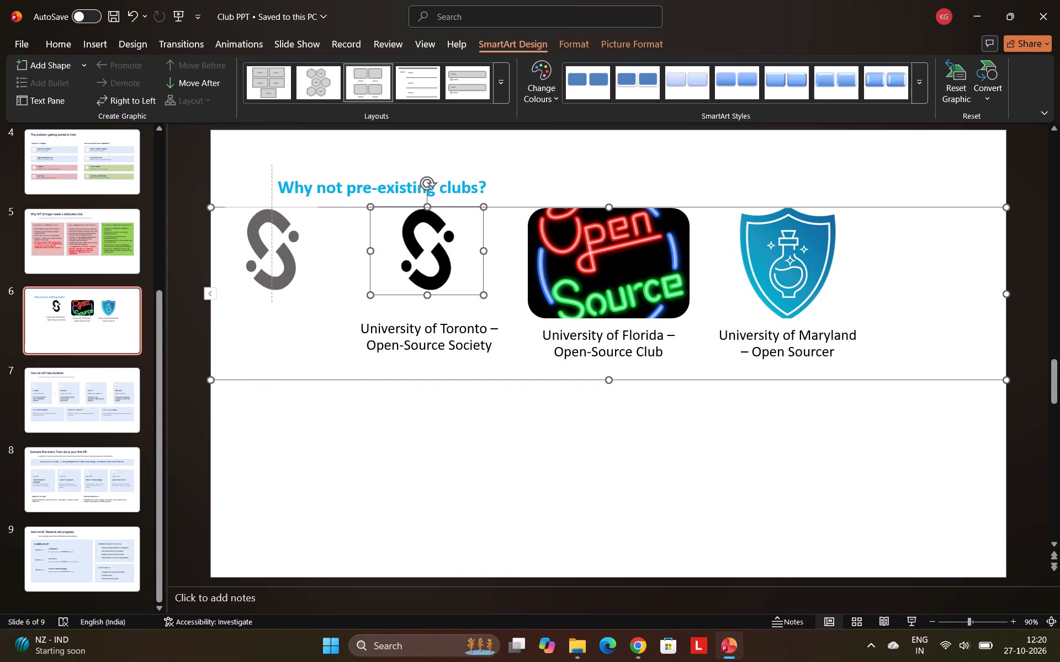
pyautogui.moveTo(262, 253); pyautogui.dragTo(262, 253)
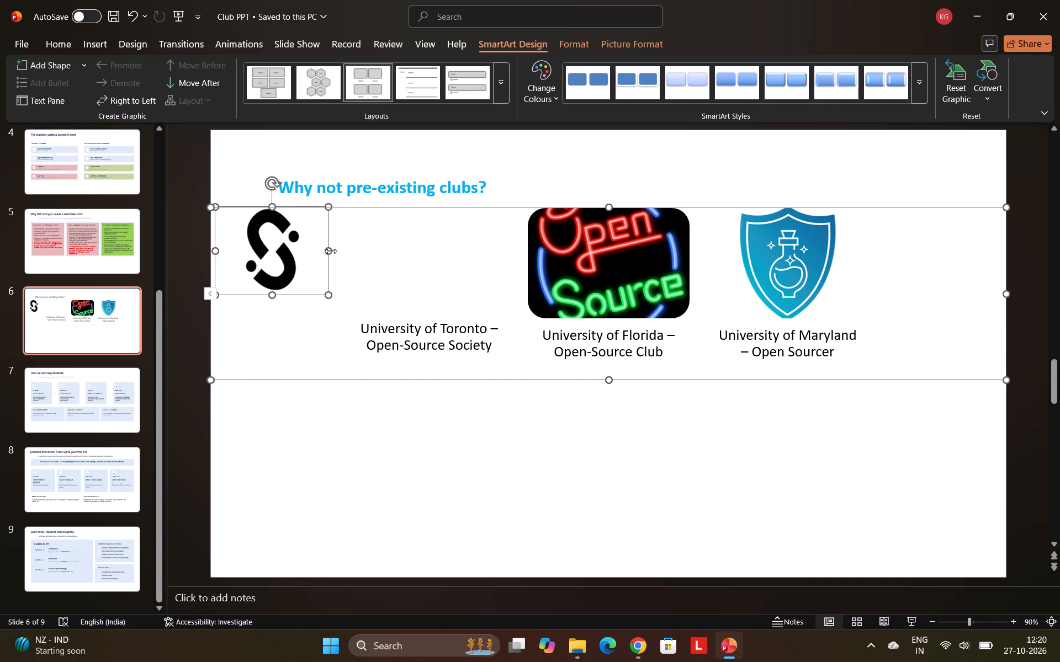
pyautogui.moveTo(283, 257); pyautogui.dragTo(298, 259)
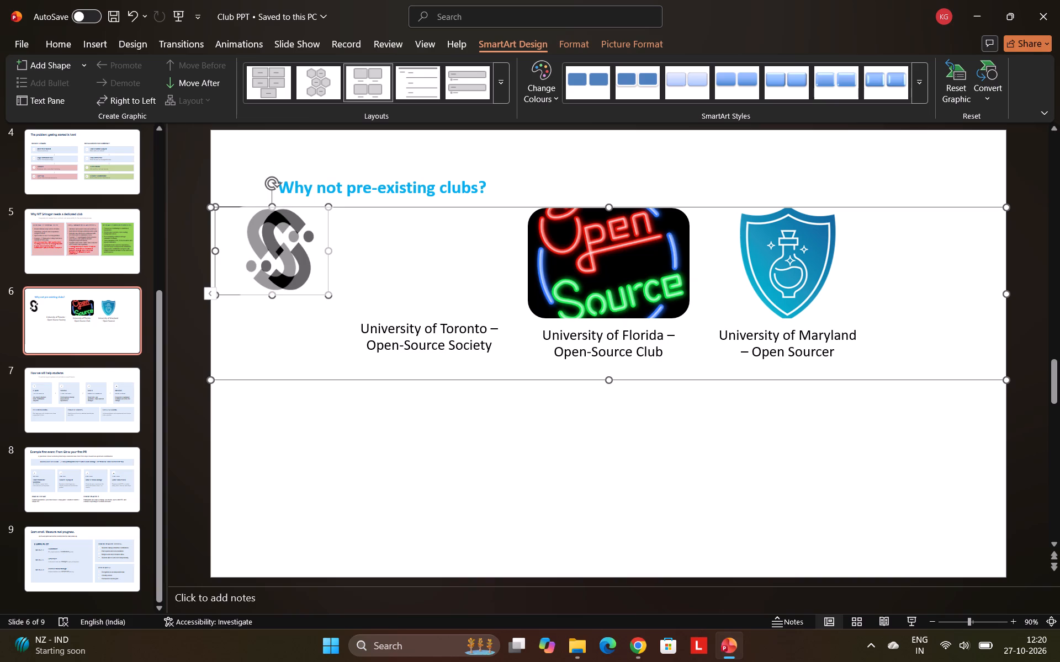
pyautogui.moveTo(298, 259); pyautogui.dragTo(303, 259)
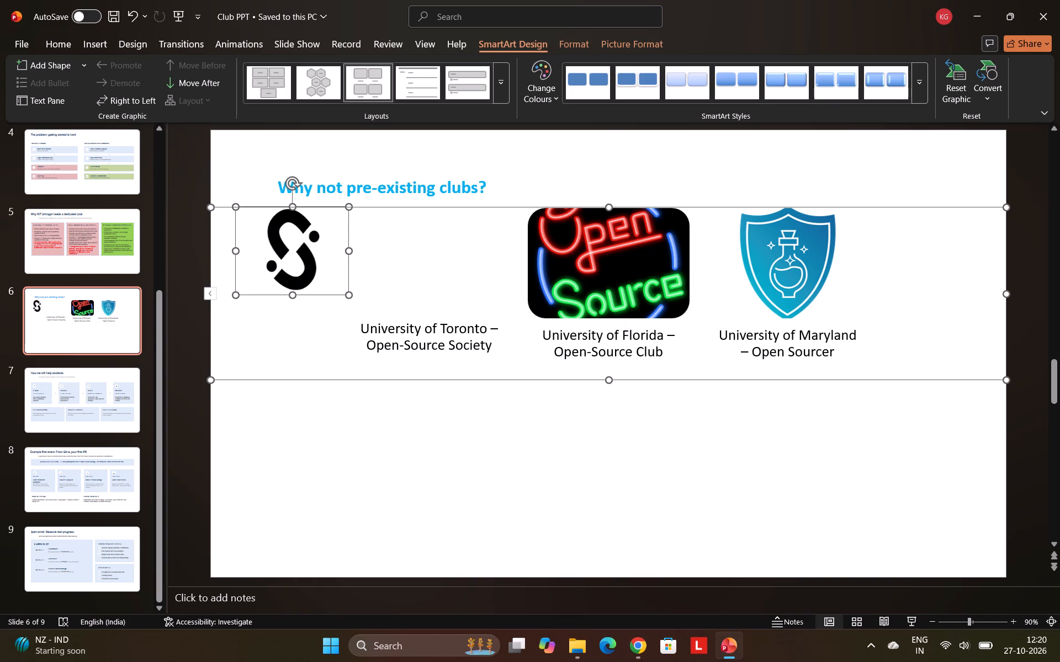
# Reduce the University of Florida logo's height and shift it slightly left, along the top of the SmartArt graphic.
pyautogui.moveTo(602, 254); pyautogui.dragTo(495, 247)
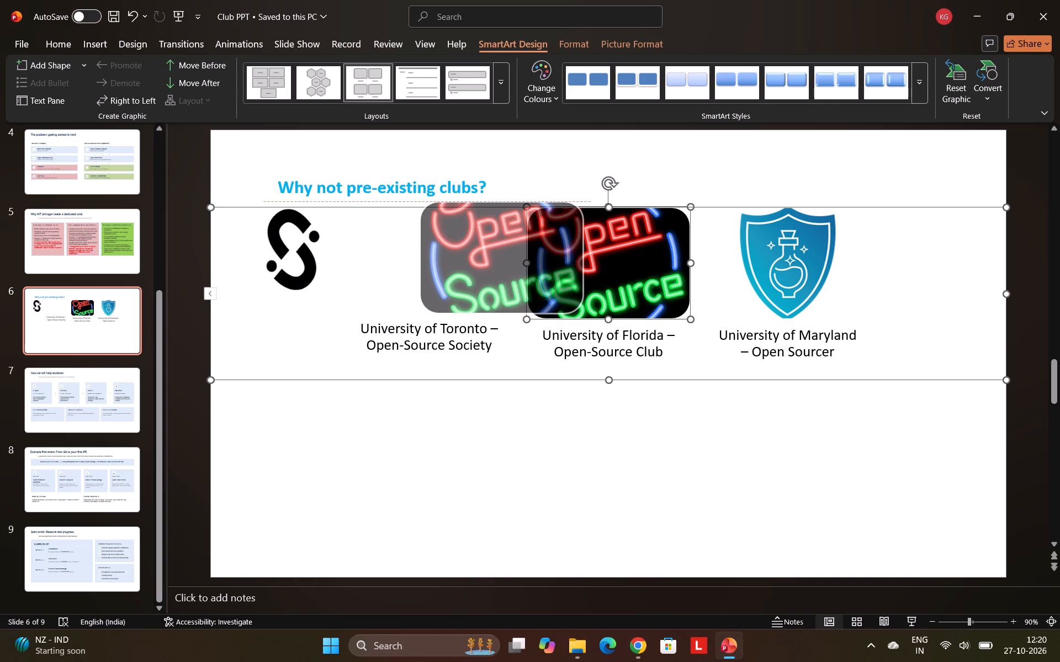
pyautogui.moveTo(495, 247); pyautogui.dragTo(498, 253)
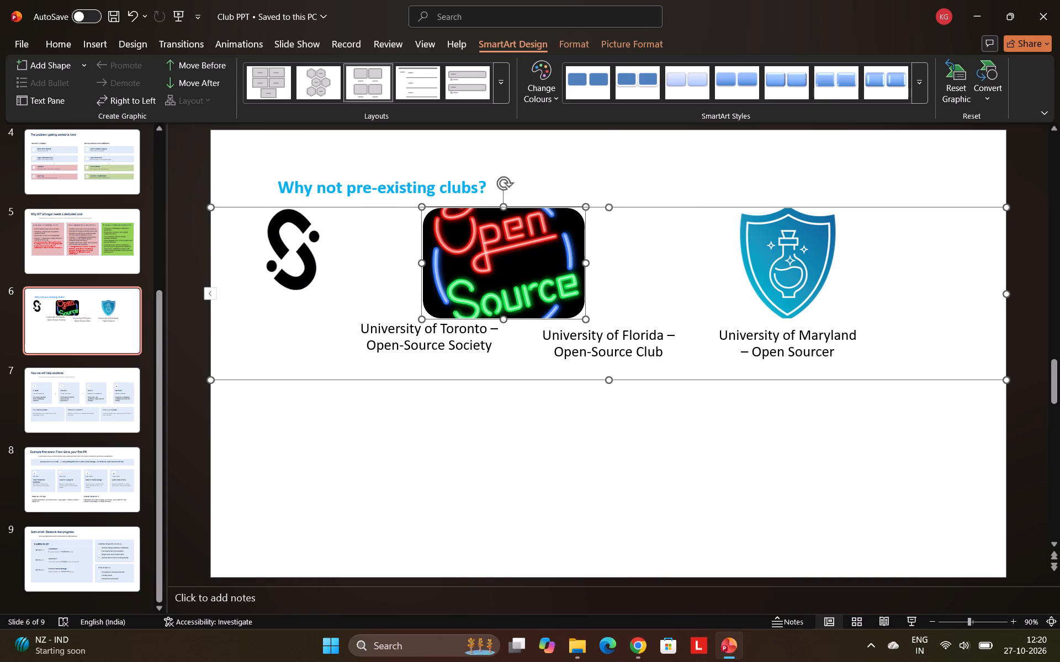
pyautogui.moveTo(503, 321); pyautogui.dragTo(504, 307)
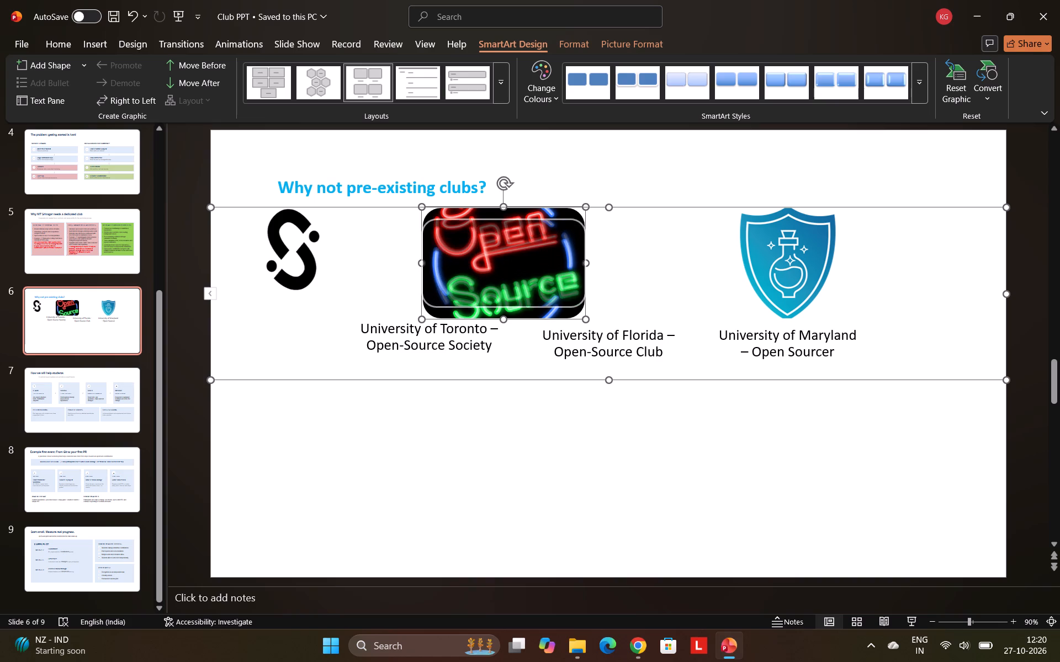
pyautogui.moveTo(504, 307); pyautogui.dragTo(504, 307)
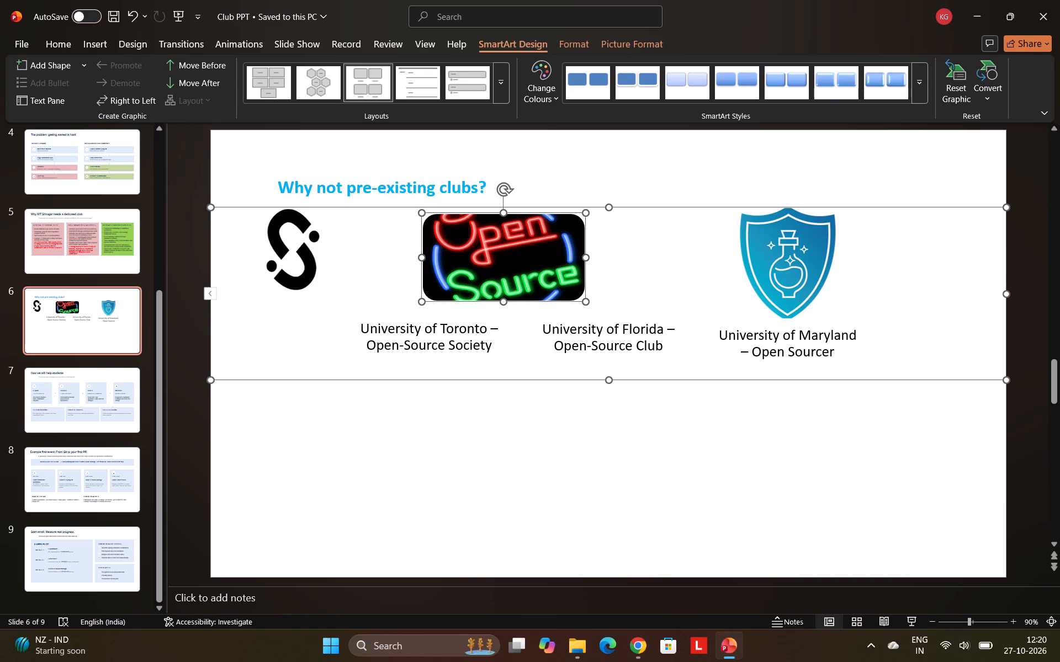
pyautogui.moveTo(526, 267); pyautogui.dragTo(568, 268)
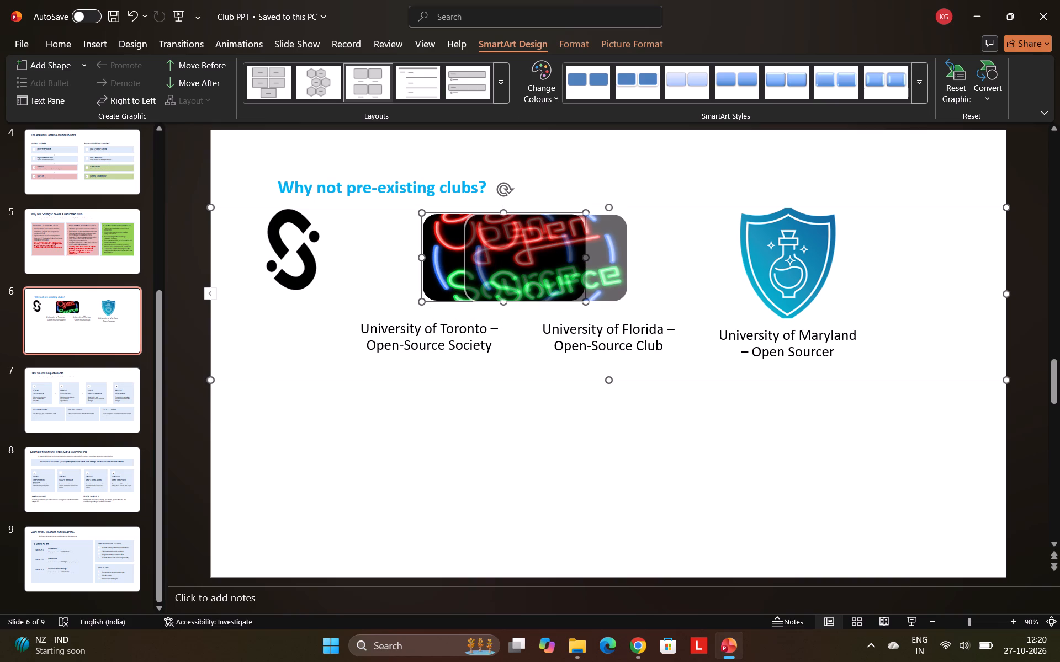
pyautogui.moveTo(568, 268); pyautogui.dragTo(573, 265)
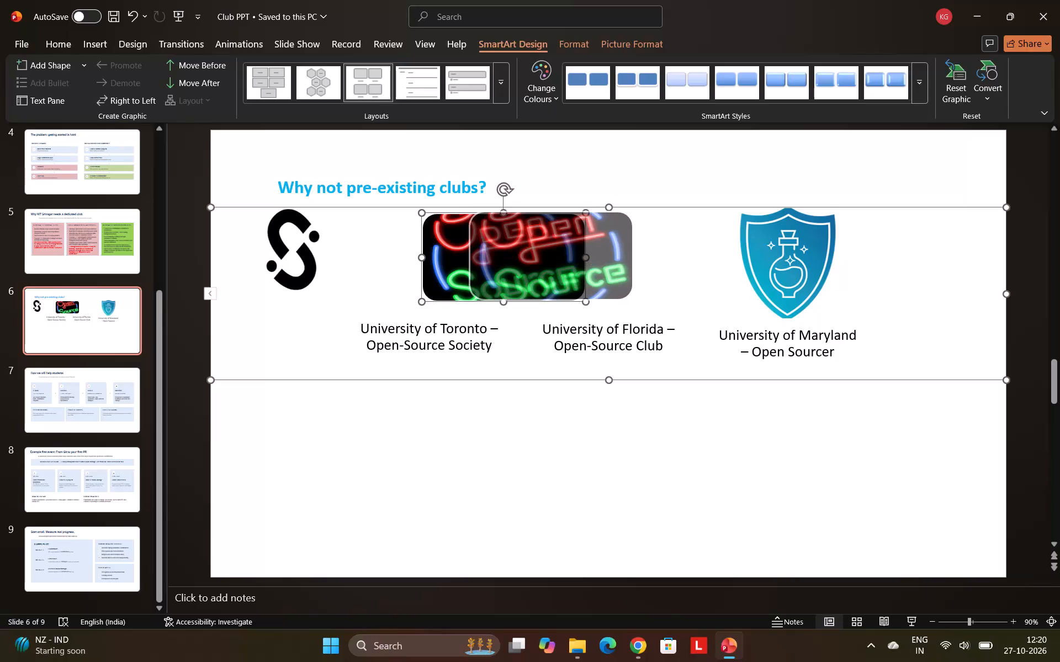
pyautogui.moveTo(573, 265); pyautogui.dragTo(574, 265)
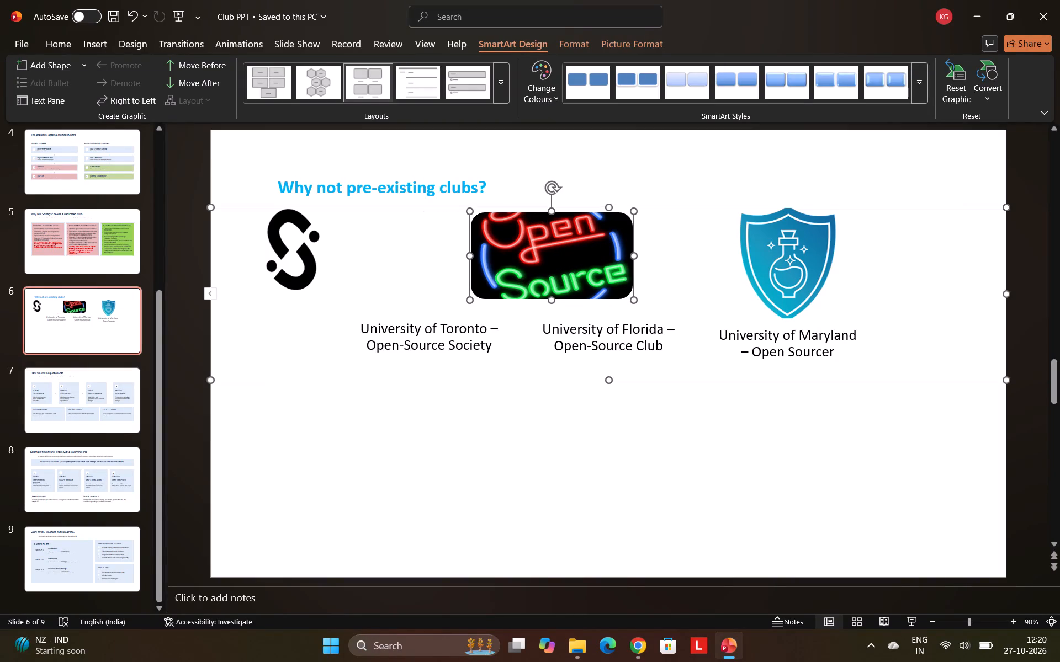
pyautogui.click(582, 258)
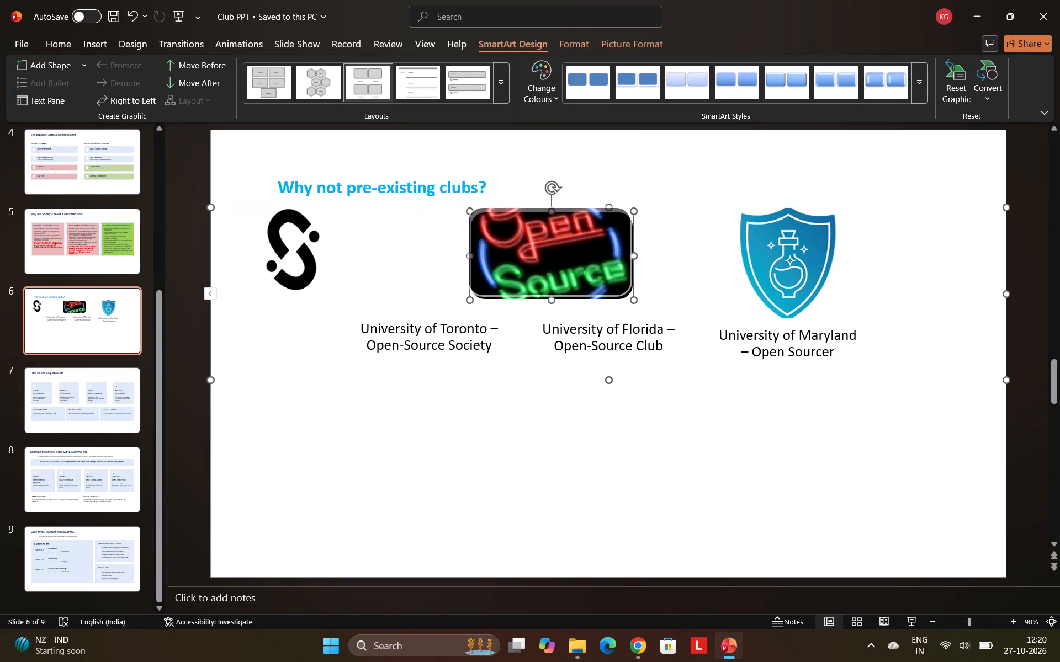
# Move the University of Maryland logo toward the slide's right edge and slightly reduce its height.
pyautogui.moveTo(797, 254); pyautogui.dragTo(903, 253)
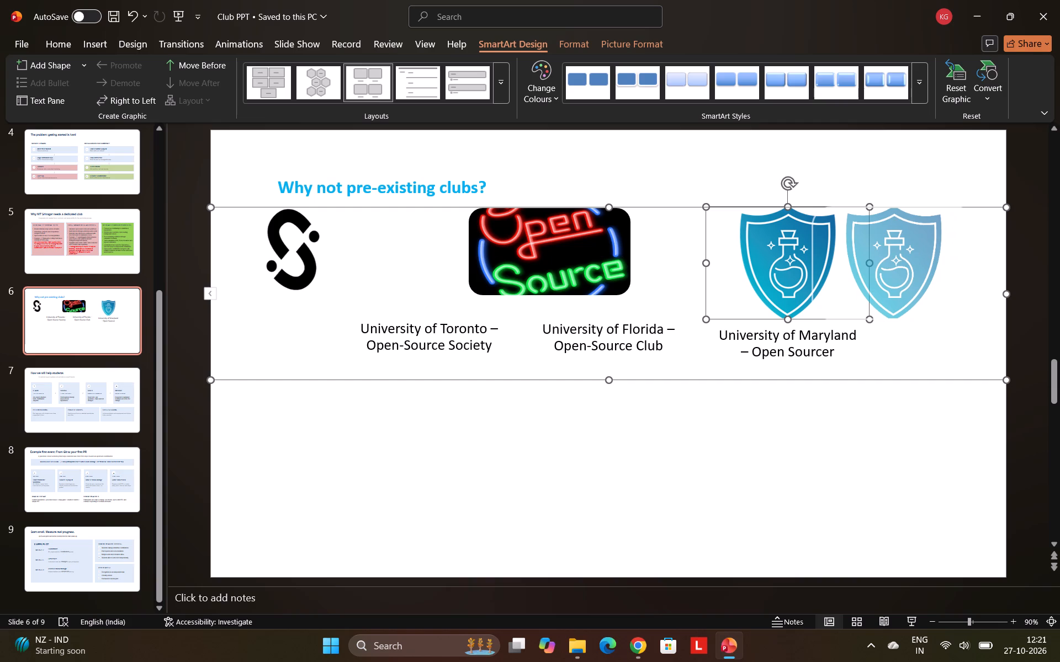
pyautogui.moveTo(903, 253); pyautogui.dragTo(913, 252)
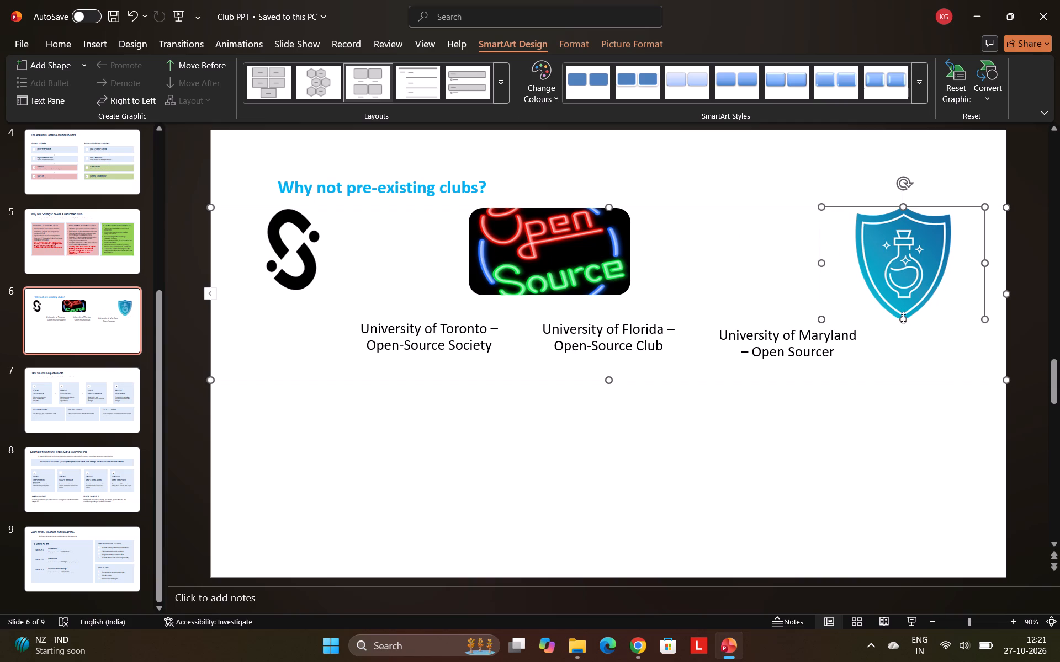
pyautogui.moveTo(903, 318); pyautogui.dragTo(903, 313)
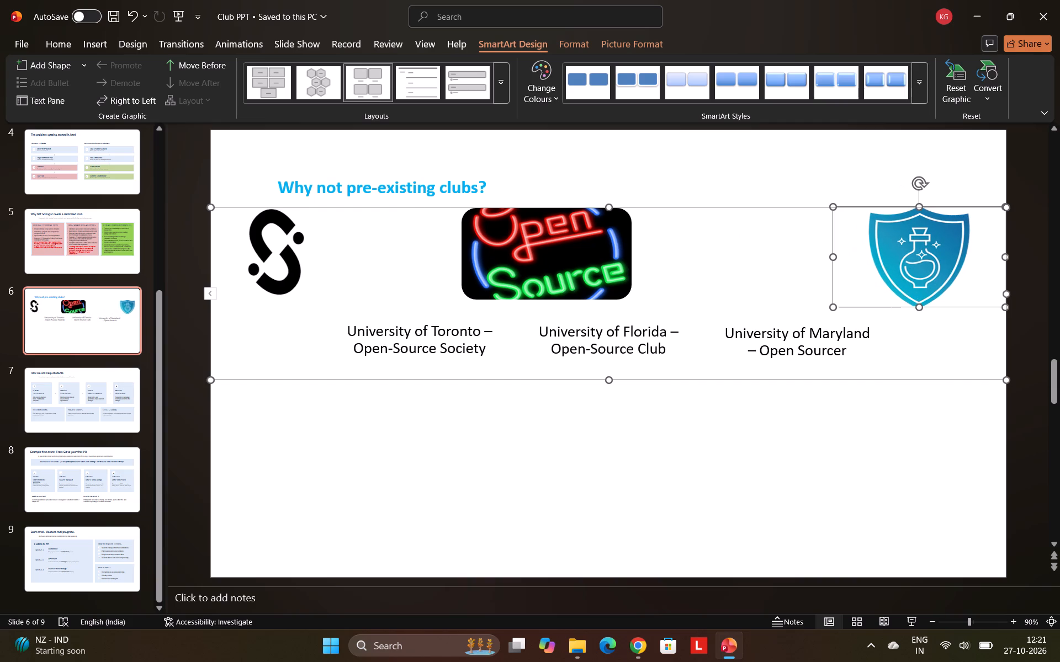
# Even out the logo row by shifting the Florida and Toronto logos right and the Maryland logo left.
pyautogui.moveTo(579, 292); pyautogui.dragTo(622, 296)
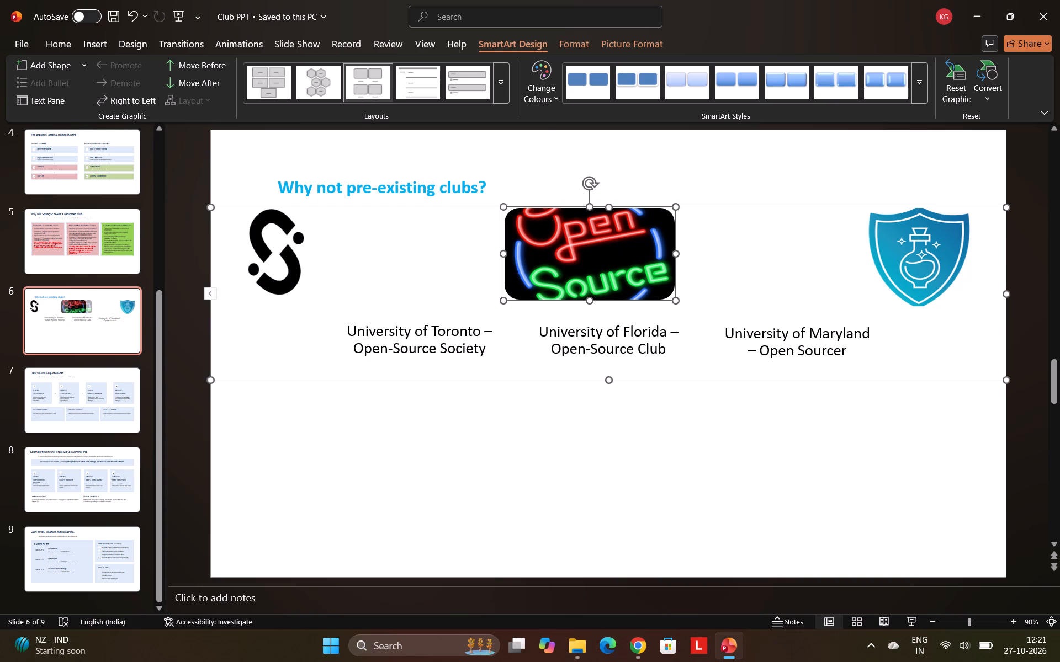
pyautogui.moveTo(282, 261); pyautogui.dragTo(317, 261)
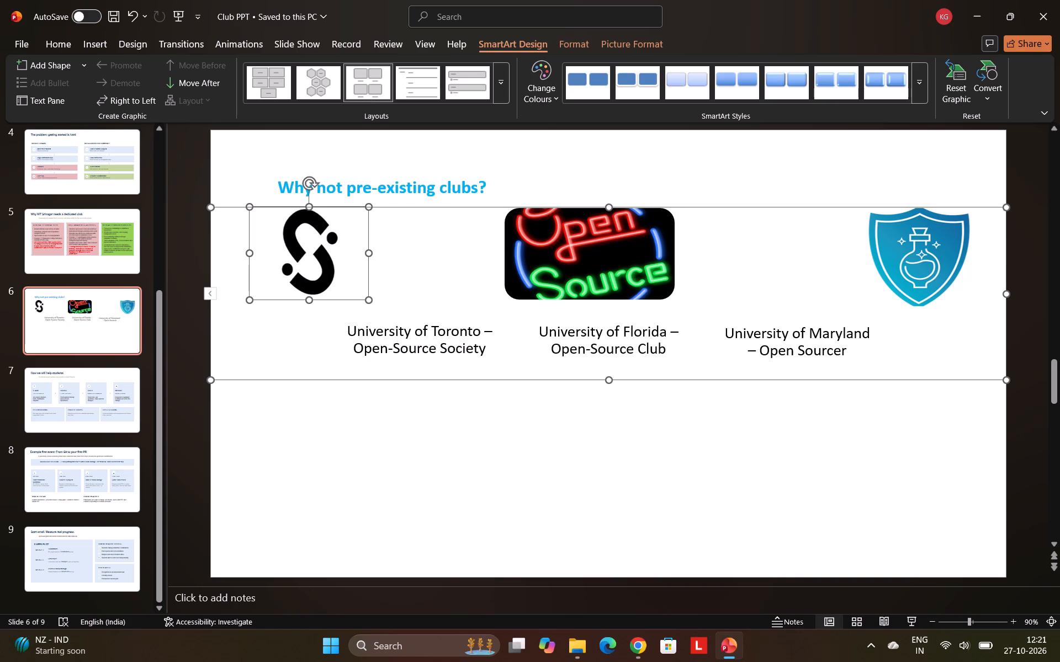
pyautogui.moveTo(922, 254); pyautogui.dragTo(894, 254)
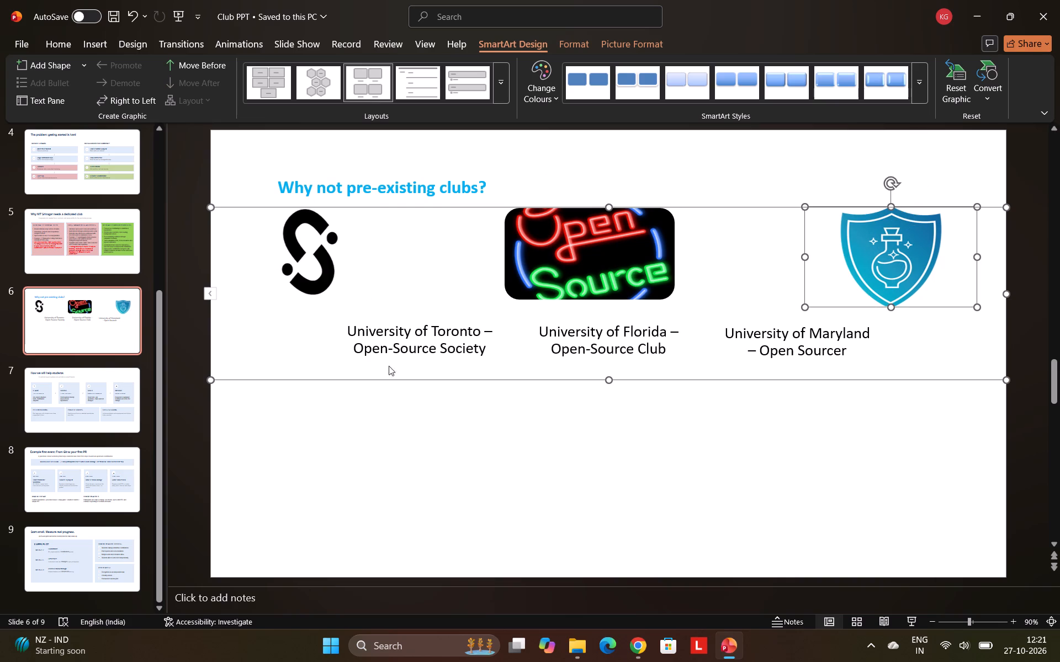
# Move the "University of Toronto – Open-Source Society" caption directly beneath the Toronto logo.
pyautogui.click(409, 349)
pyautogui.click(392, 379)
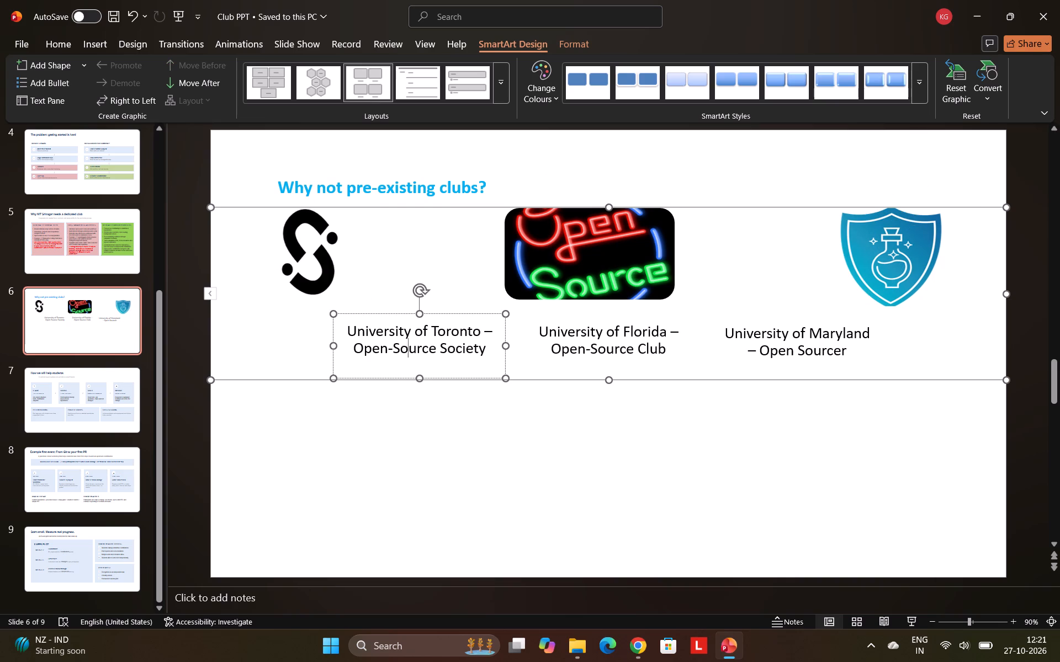
pyautogui.click(400, 374)
pyautogui.click(472, 361)
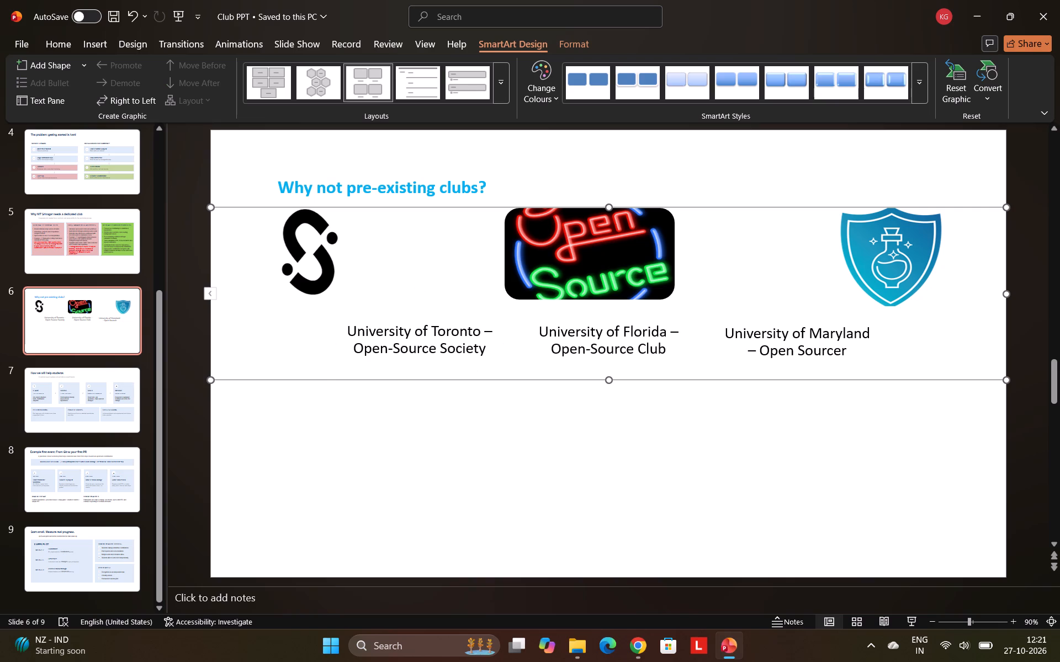
pyautogui.click(442, 333)
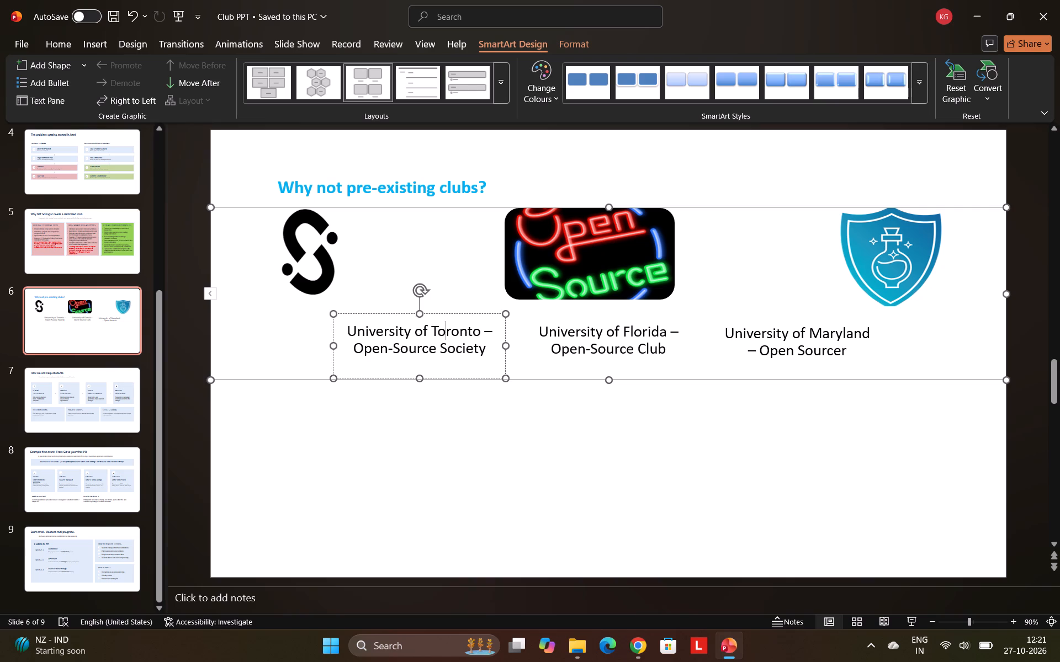
pyautogui.click(450, 313)
pyautogui.moveTo(450, 313); pyautogui.dragTo(367, 303)
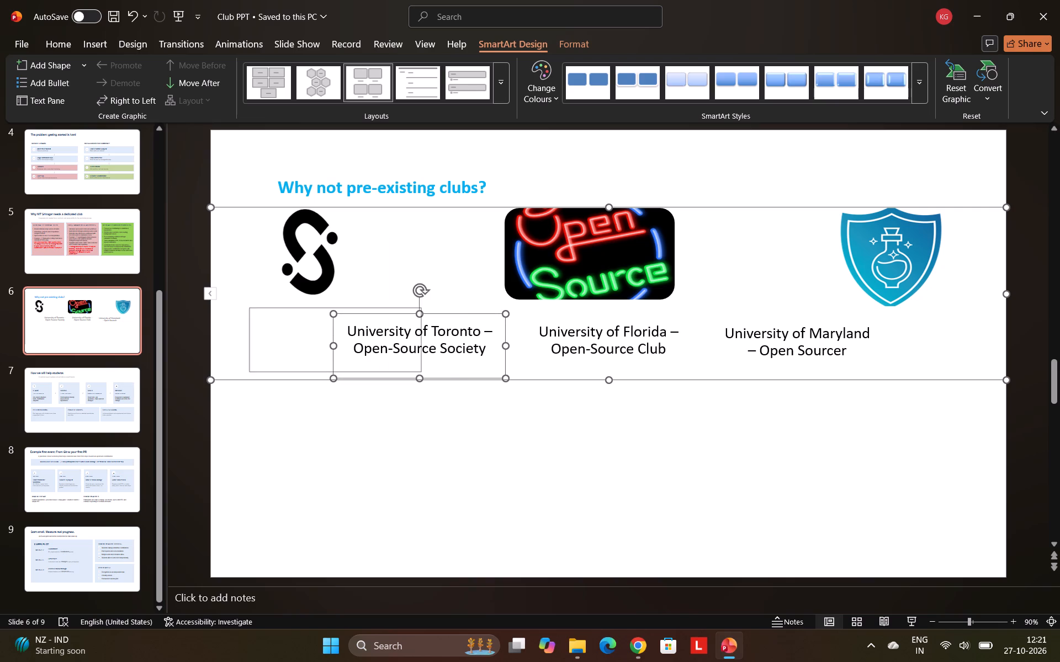
pyautogui.moveTo(367, 303); pyautogui.dragTo(343, 297)
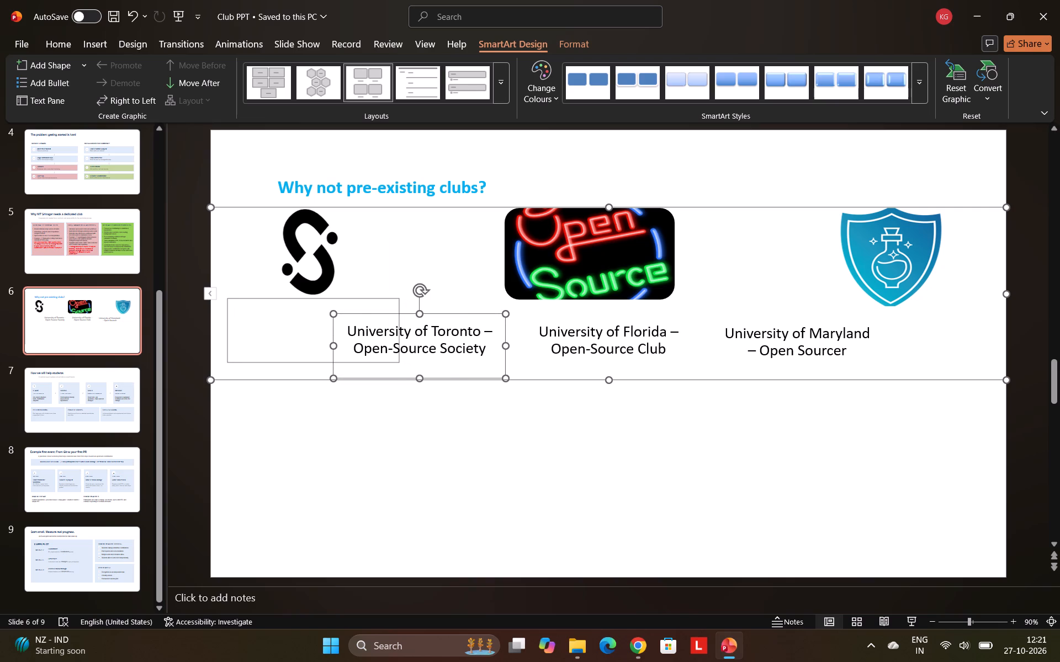
pyautogui.moveTo(343, 297); pyautogui.dragTo(342, 297)
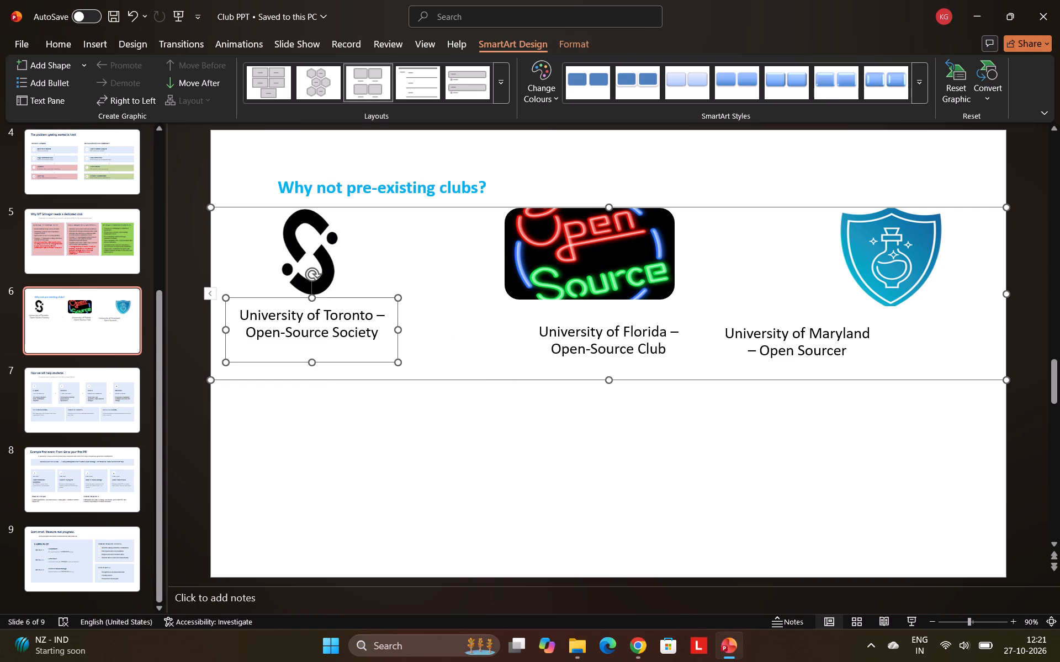
# Move the "University of Florida – Open-Source Club" caption up and slightly left, directly beneath the Florida logo.
pyautogui.click(593, 324)
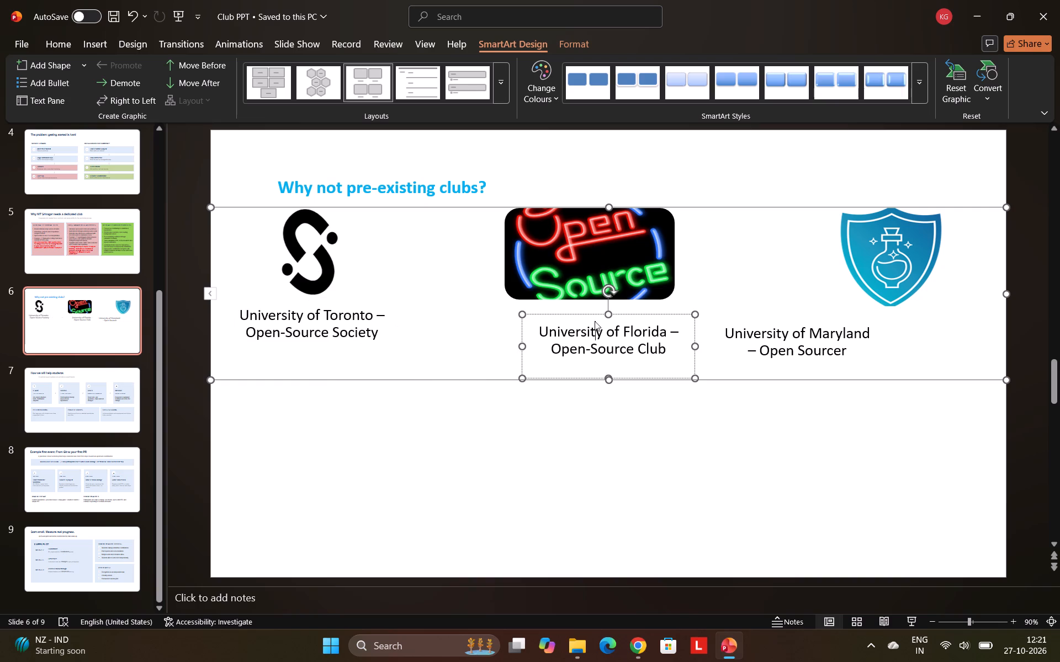
pyautogui.click(576, 314)
pyautogui.moveTo(576, 314); pyautogui.dragTo(563, 308)
pyautogui.moveTo(563, 308); pyautogui.dragTo(555, 312)
pyautogui.moveTo(555, 312); pyautogui.dragTo(533, 306)
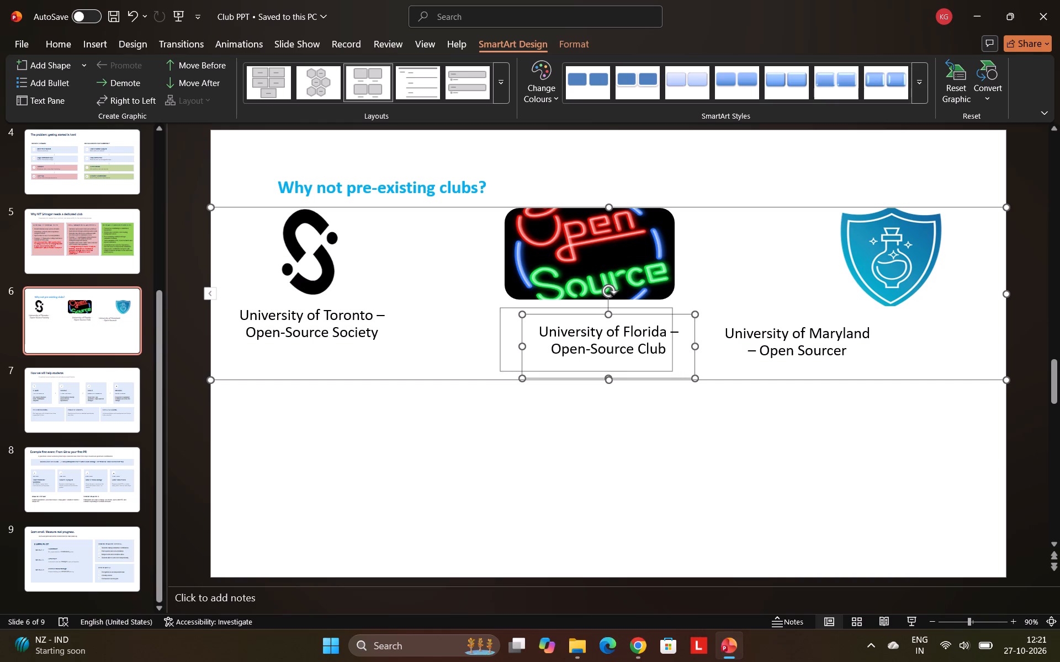
pyautogui.moveTo(533, 306); pyautogui.dragTo(538, 301)
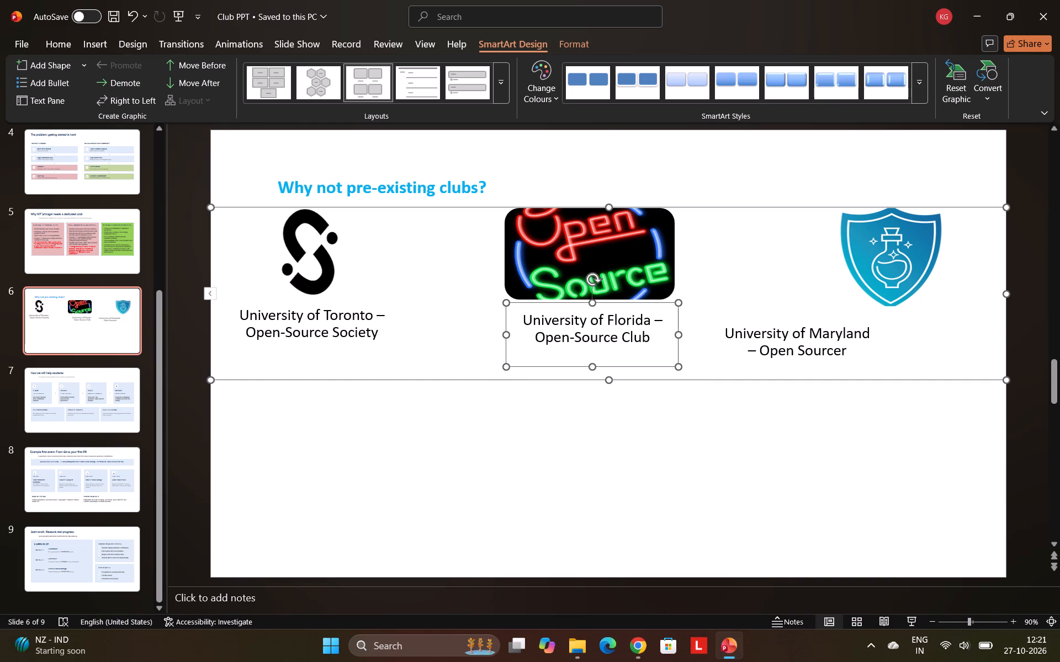
pyautogui.click(538, 301)
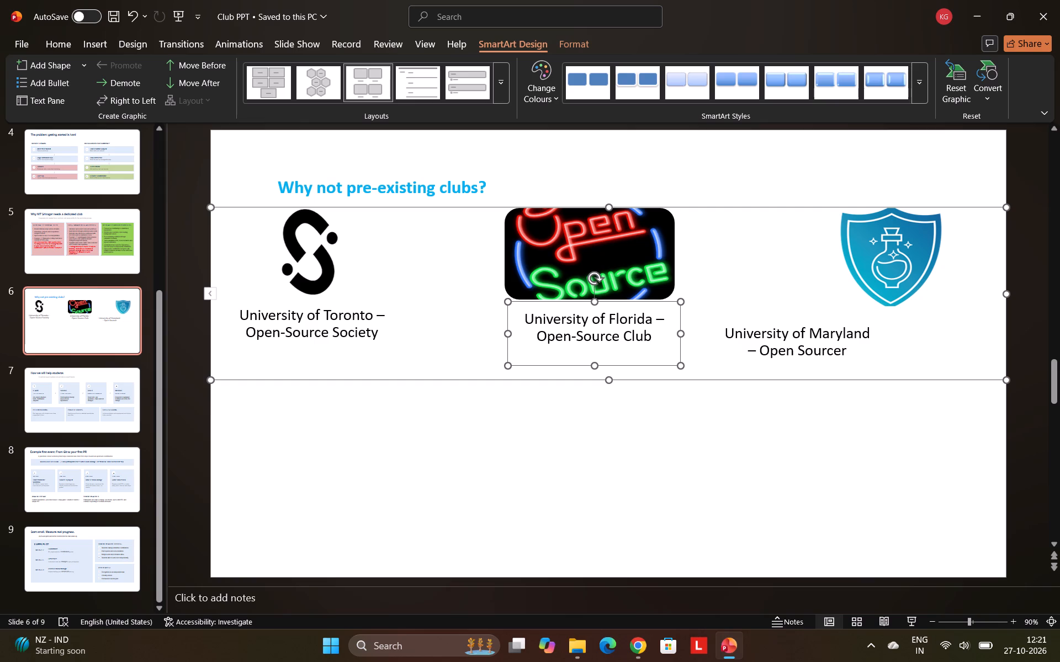
# Move the "University of Maryland – Open Sourcer" caption directly beneath the Maryland shield logo.
pyautogui.click(828, 319)
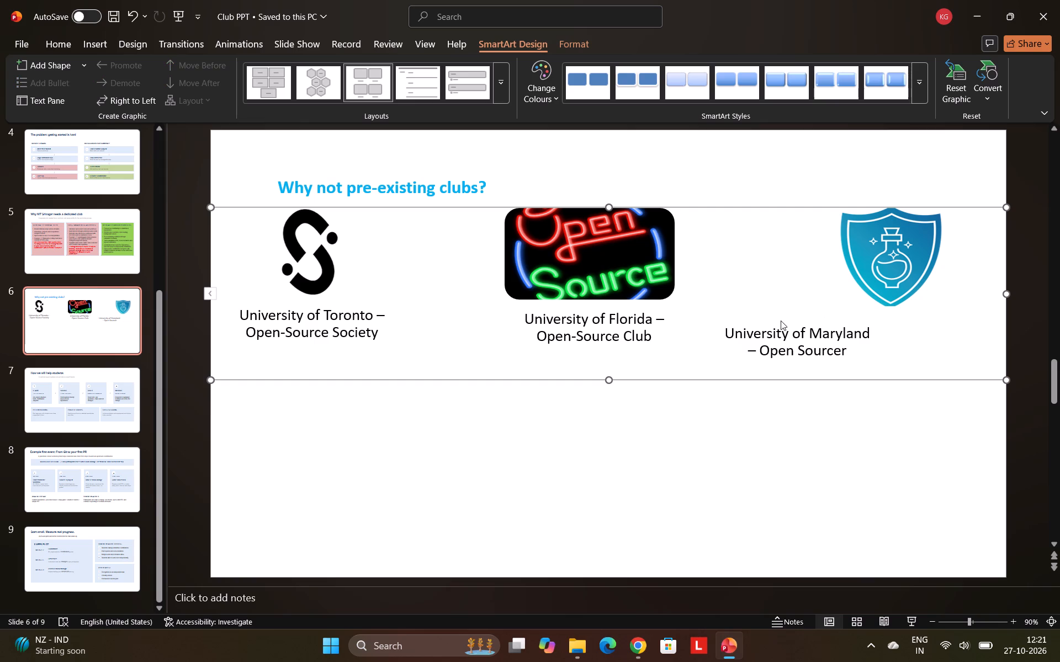
pyautogui.click(781, 321)
pyautogui.click(780, 329)
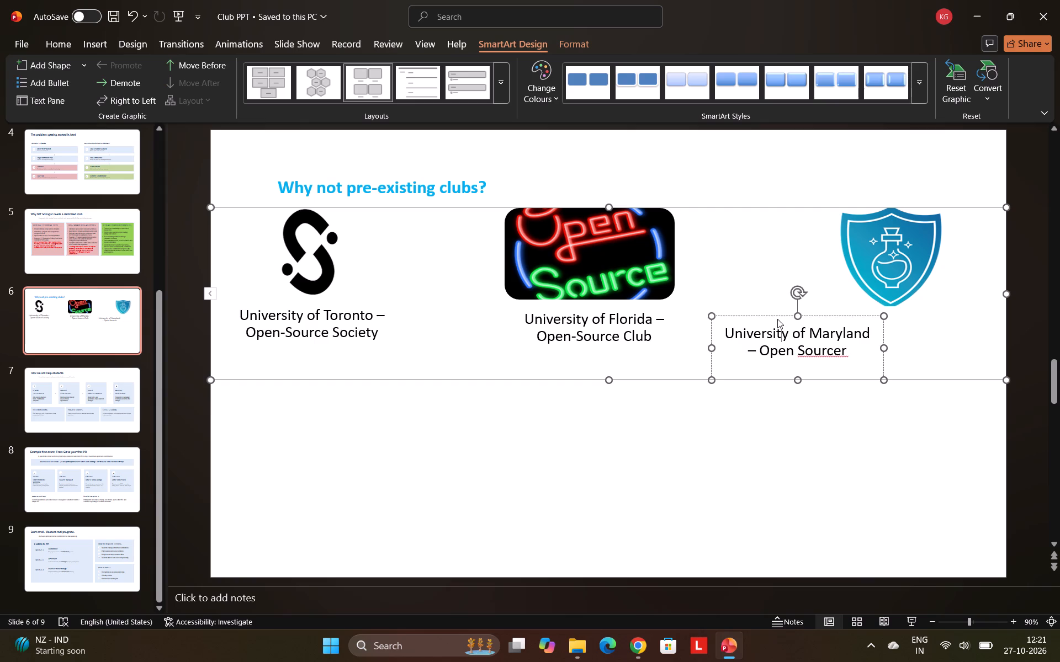
pyautogui.click(775, 315)
pyautogui.moveTo(775, 315); pyautogui.dragTo(873, 308)
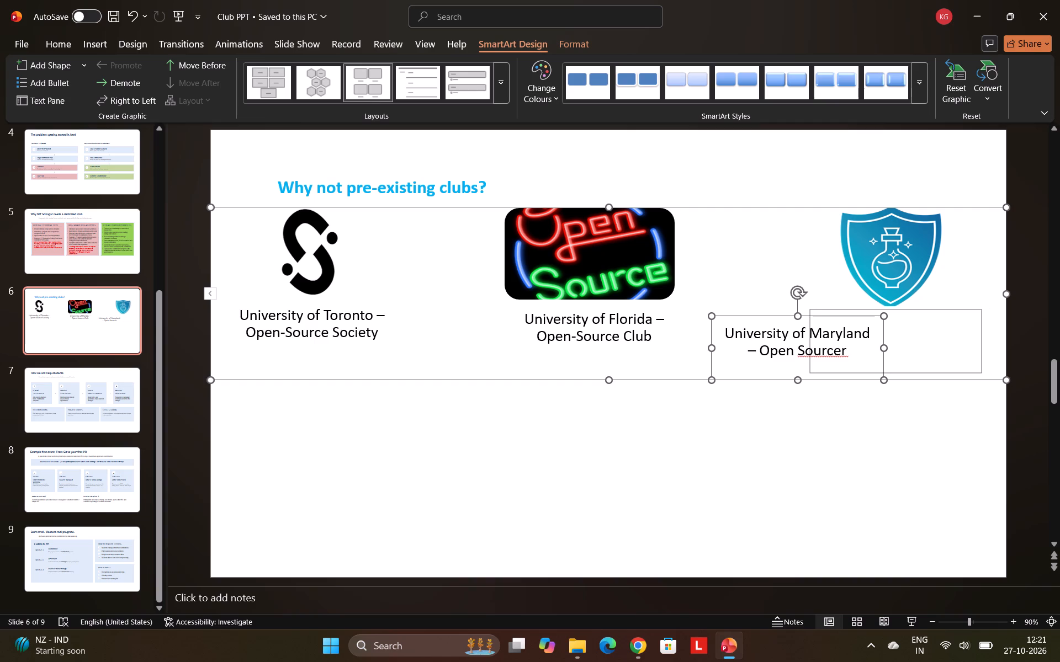
pyautogui.moveTo(873, 308); pyautogui.dragTo(873, 308)
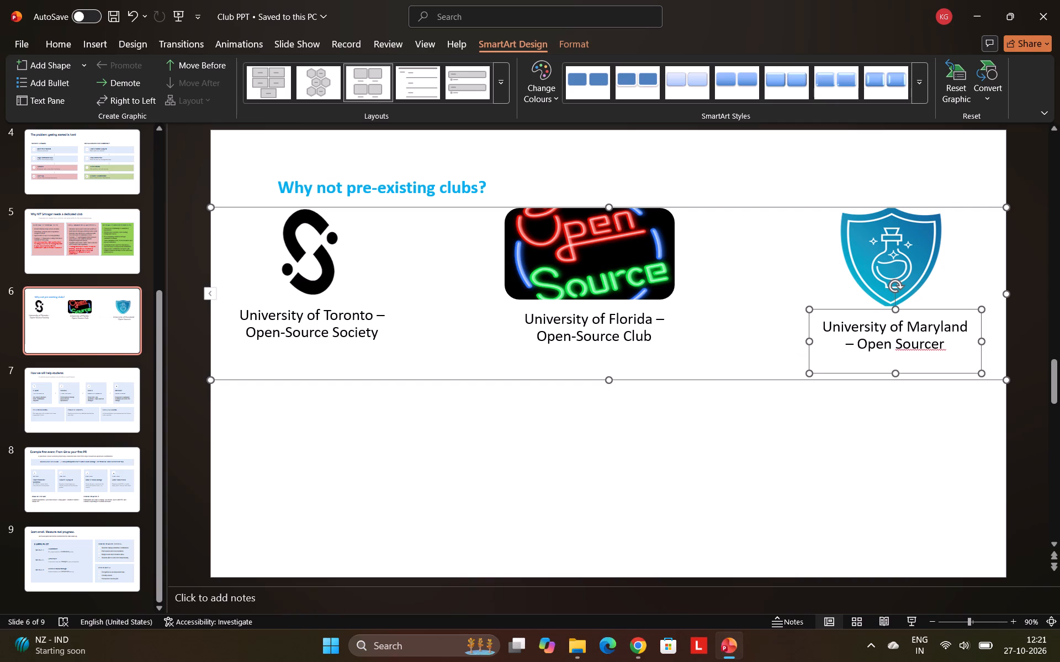
pyautogui.moveTo(873, 308); pyautogui.dragTo(871, 302)
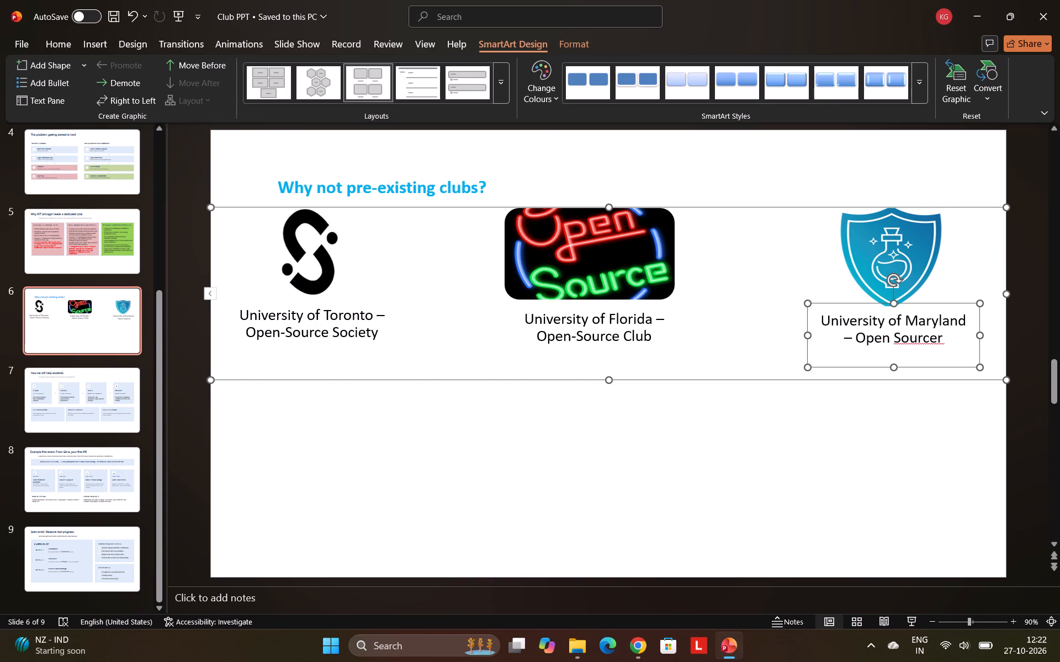
# Slightly reduce the University of Maryland logo's height from its bottom edge to clear its caption.
pyautogui.click(807, 278)
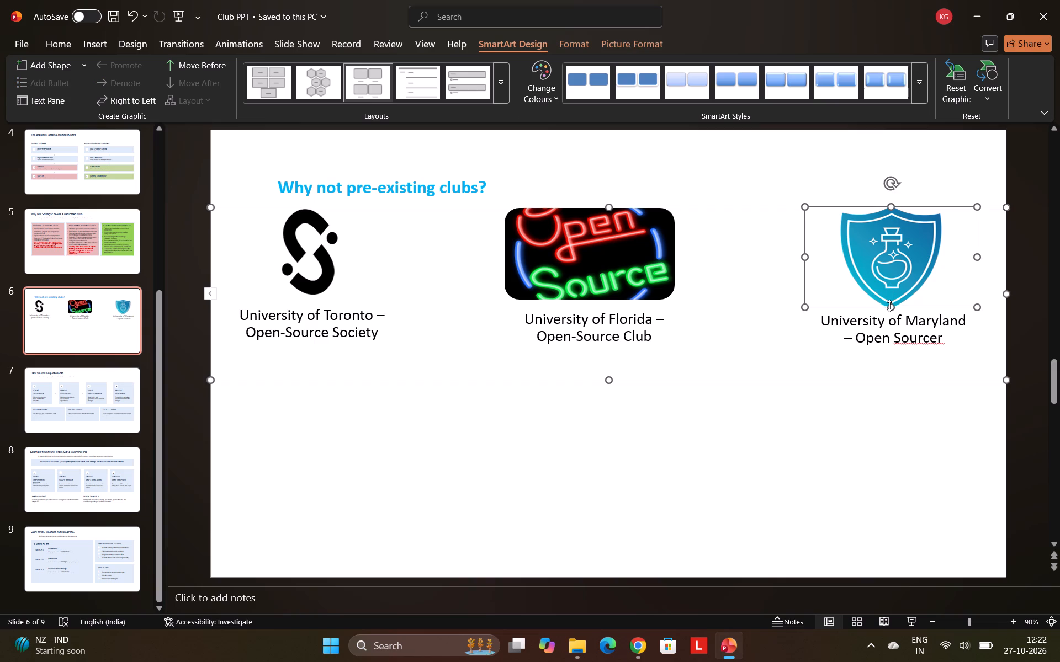
pyautogui.moveTo(889, 306); pyautogui.dragTo(888, 300)
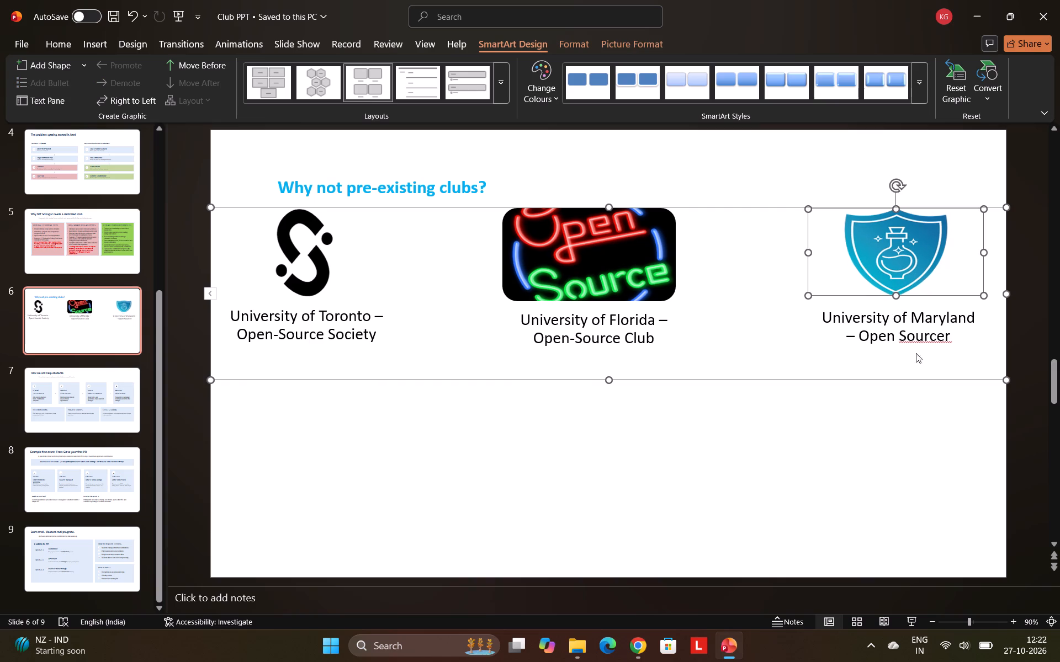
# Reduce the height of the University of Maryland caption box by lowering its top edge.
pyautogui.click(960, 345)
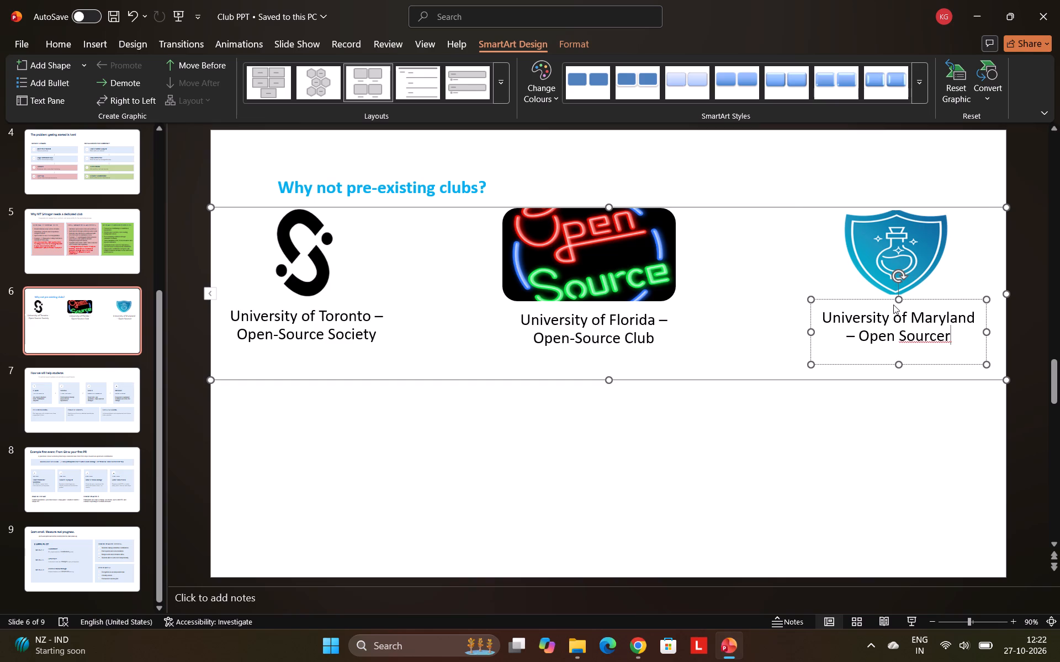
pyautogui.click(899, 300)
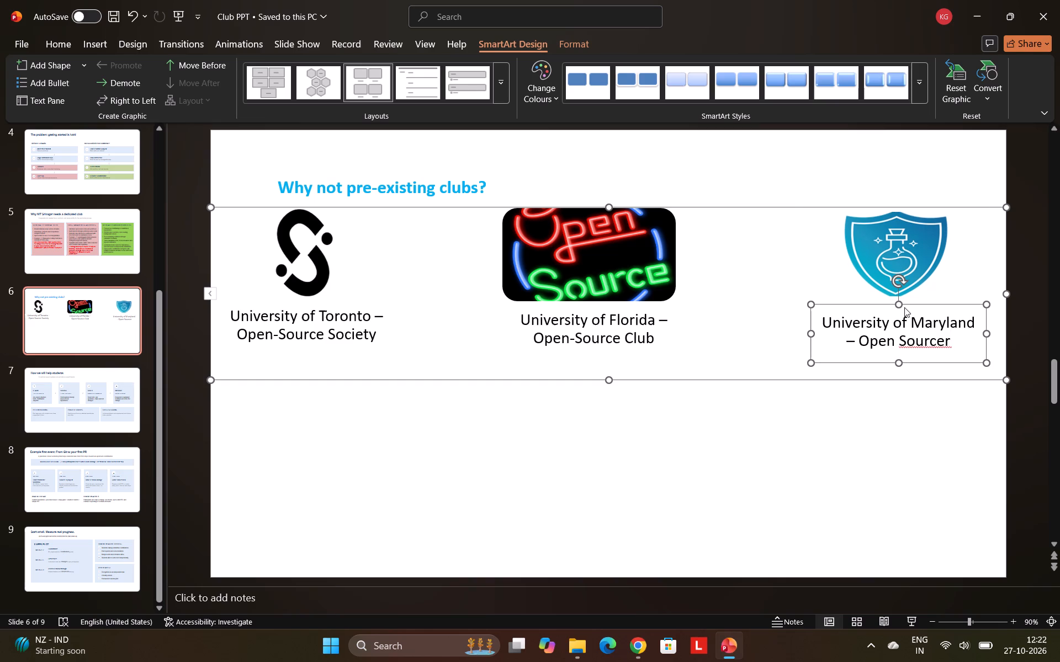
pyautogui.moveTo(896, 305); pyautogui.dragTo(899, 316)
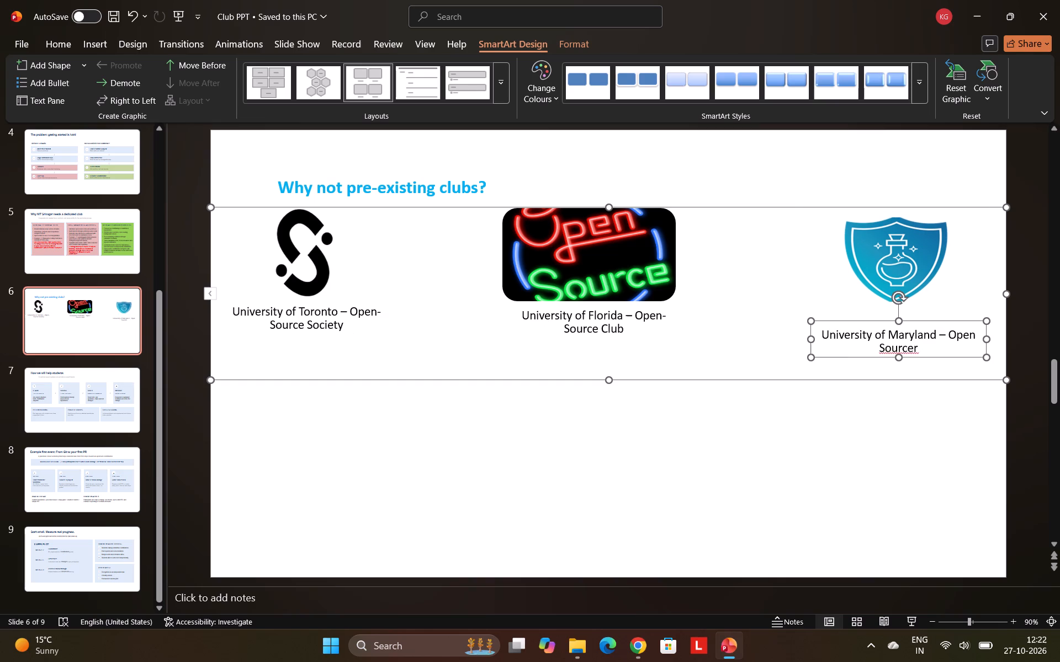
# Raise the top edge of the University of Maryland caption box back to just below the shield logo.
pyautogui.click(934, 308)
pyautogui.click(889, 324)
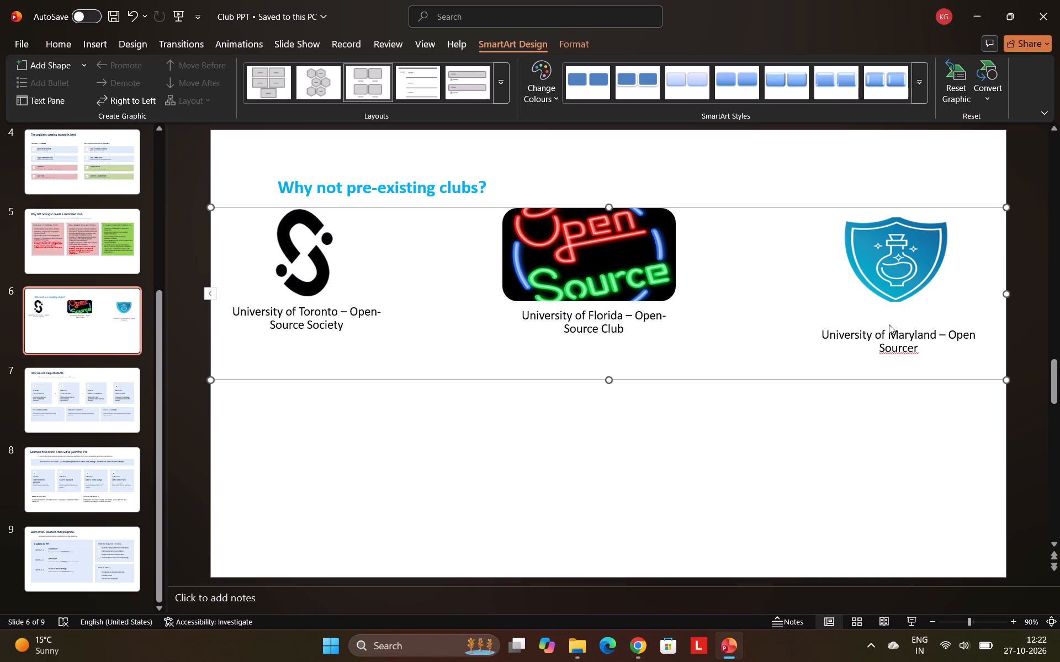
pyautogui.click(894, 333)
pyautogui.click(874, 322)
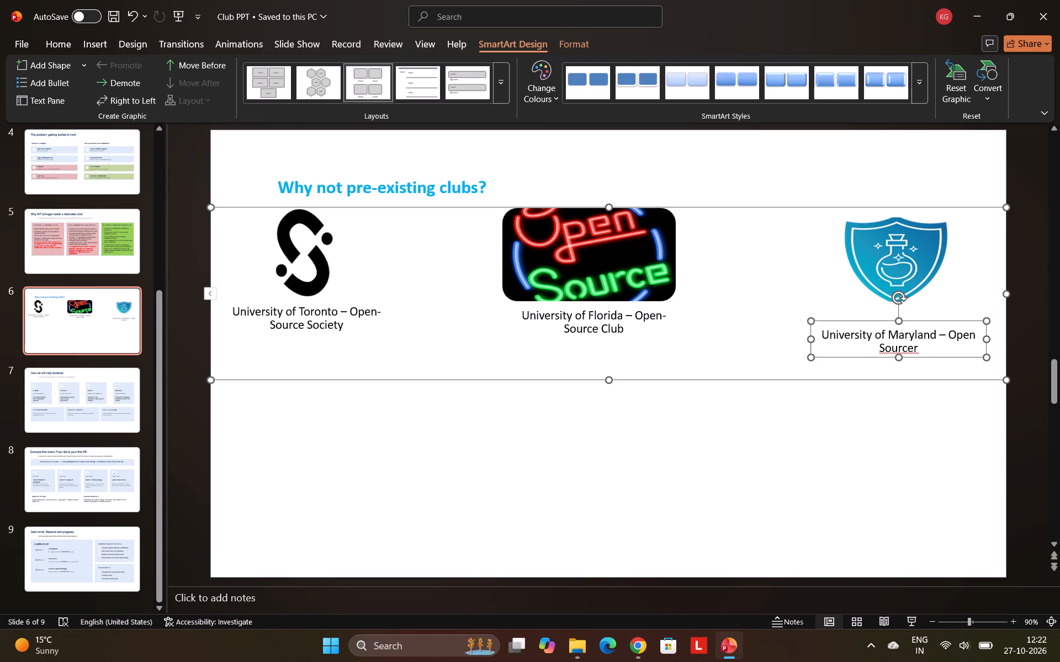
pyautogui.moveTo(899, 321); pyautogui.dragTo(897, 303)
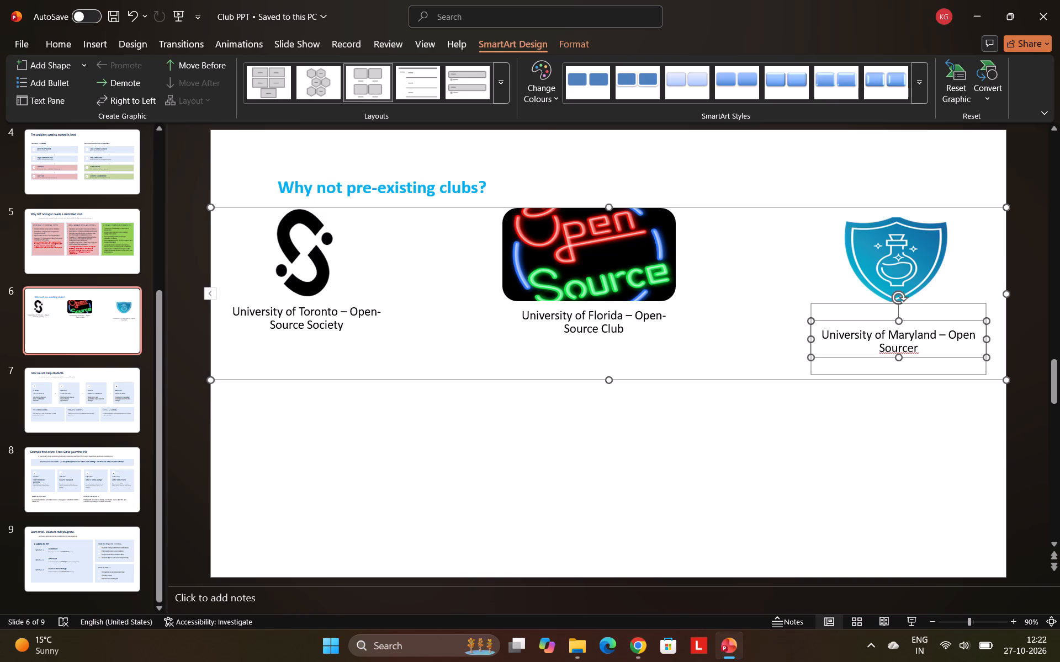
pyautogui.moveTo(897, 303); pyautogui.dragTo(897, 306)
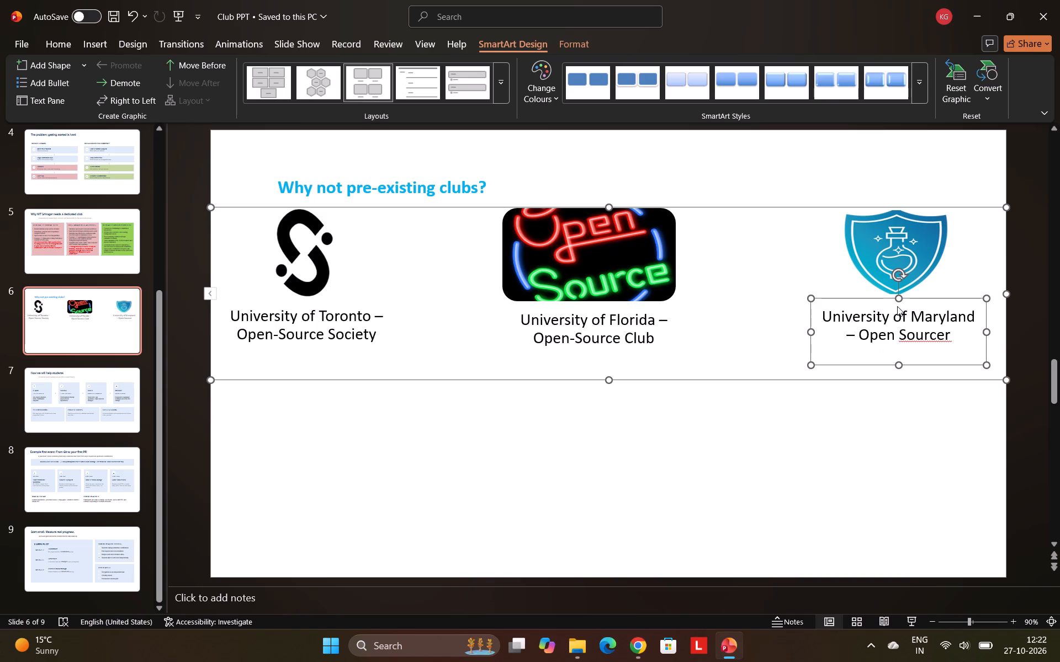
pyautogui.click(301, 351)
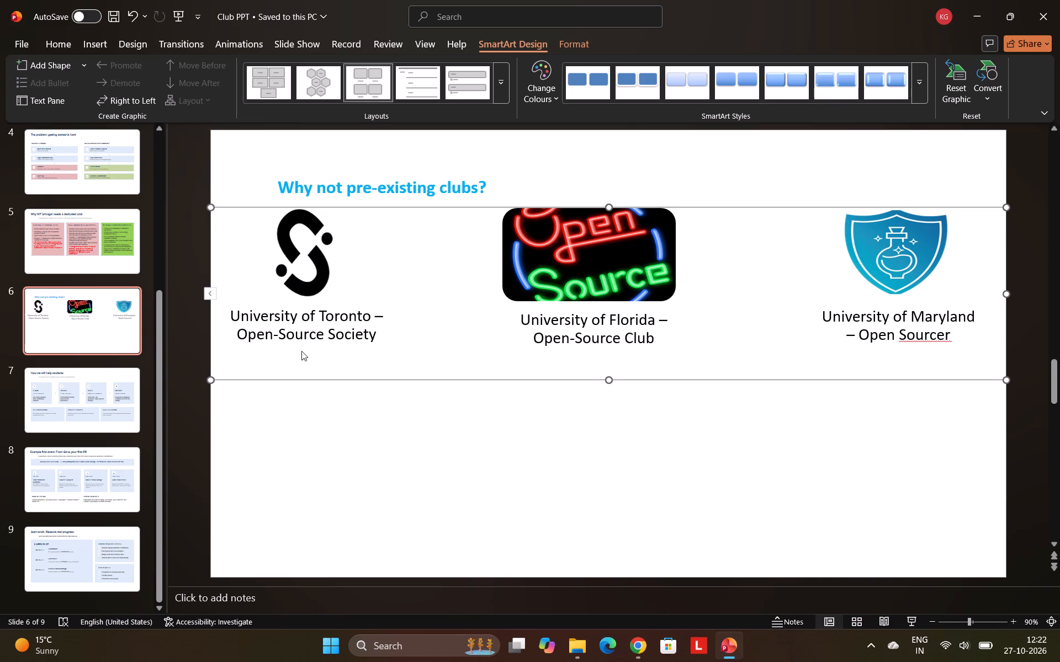
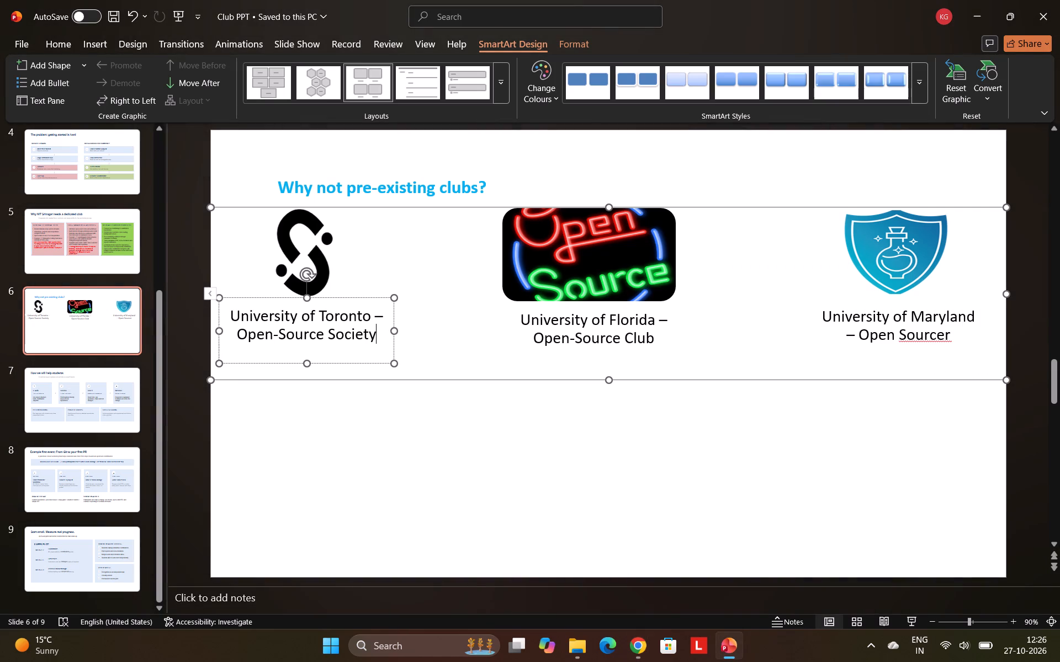
pyautogui.press('Return')
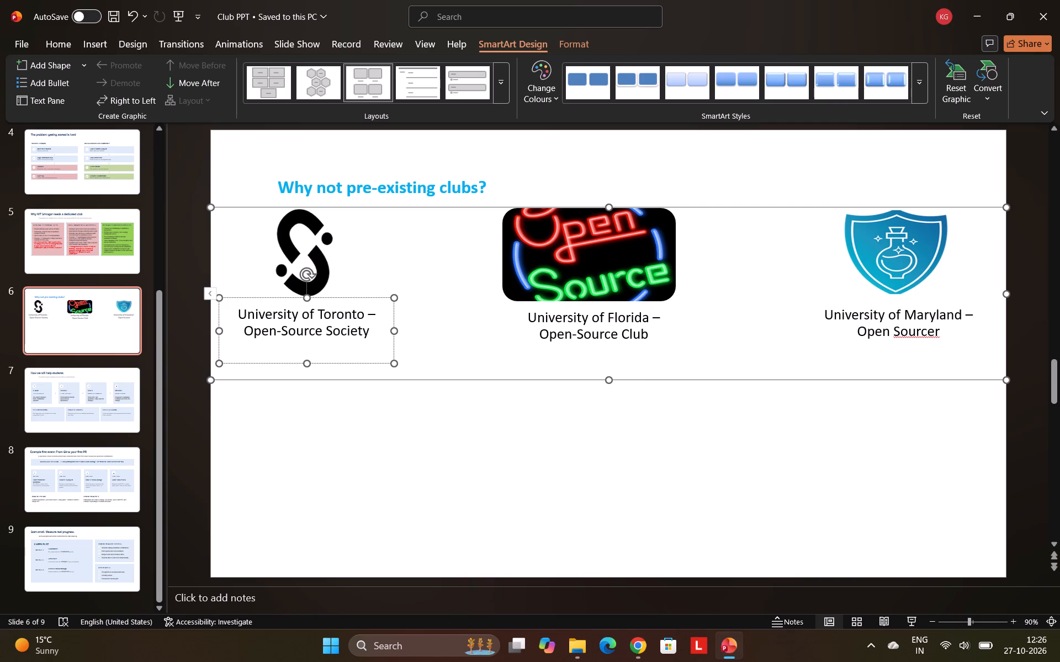
# Stretch the SmartArt graphic's bottom edge down to the bottom edge of the slide.
pyautogui.moveTo(608, 381); pyautogui.dragTo(658, 570)
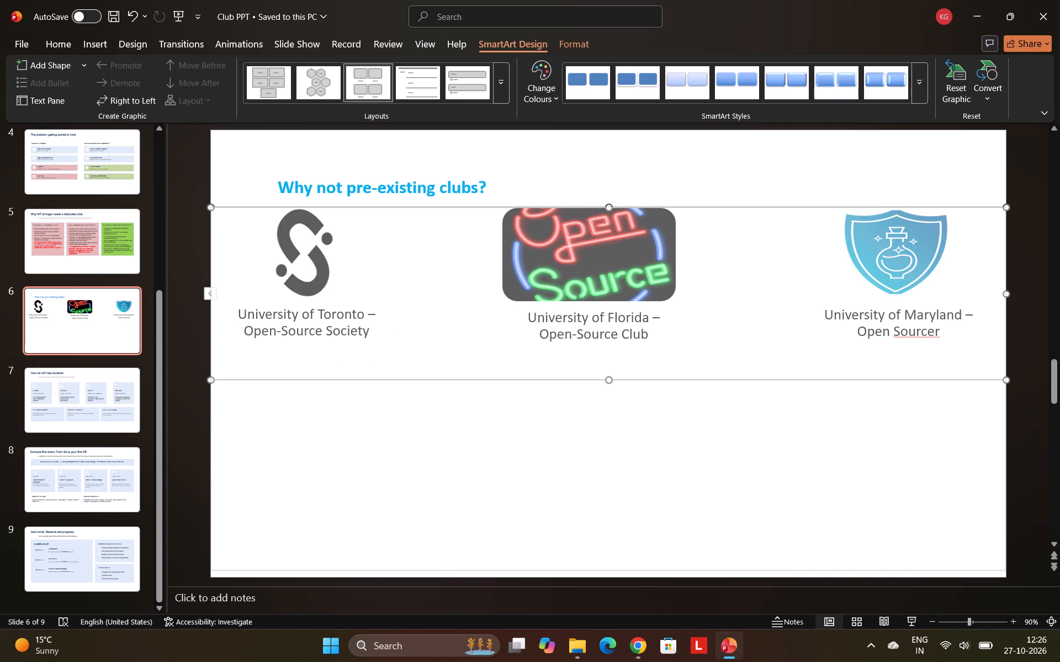
pyautogui.moveTo(658, 570); pyautogui.dragTo(660, 576)
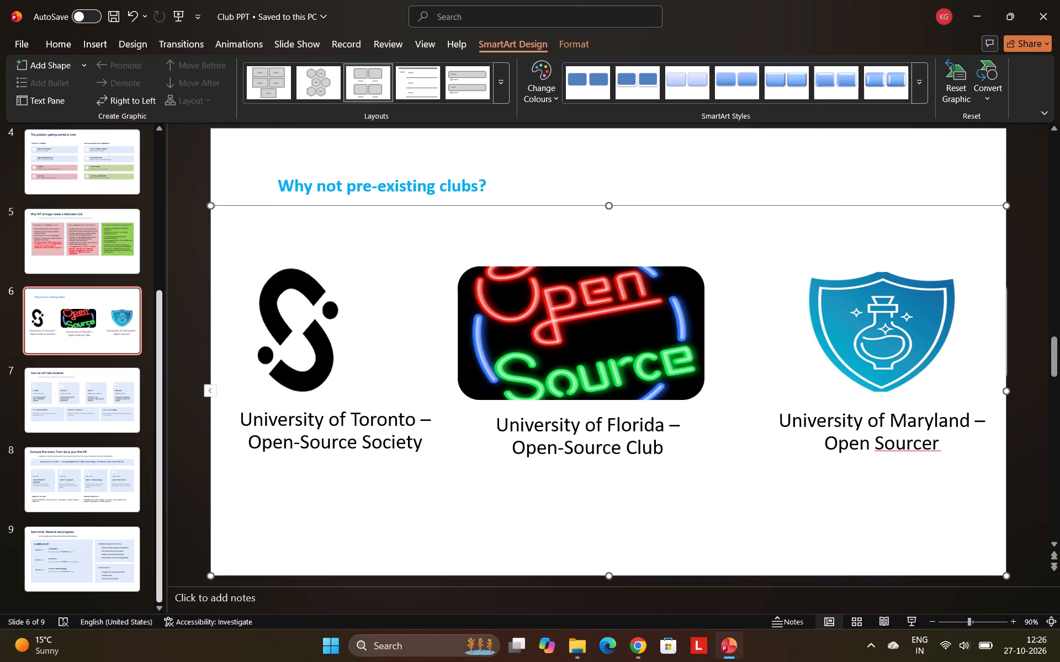
# Move the Toronto, Florida and Maryland logos up to the top of the SmartArt graphic, just below the slide title.
pyautogui.click(280, 371)
pyautogui.moveTo(285, 358); pyautogui.dragTo(327, 298)
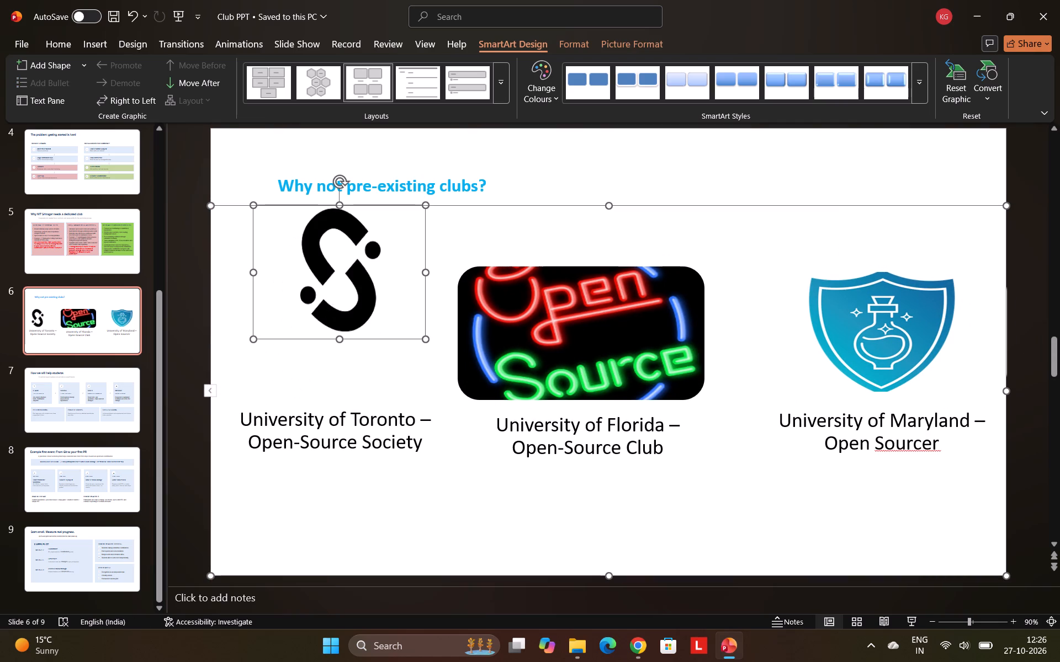
pyautogui.moveTo(361, 296); pyautogui.dragTo(343, 296)
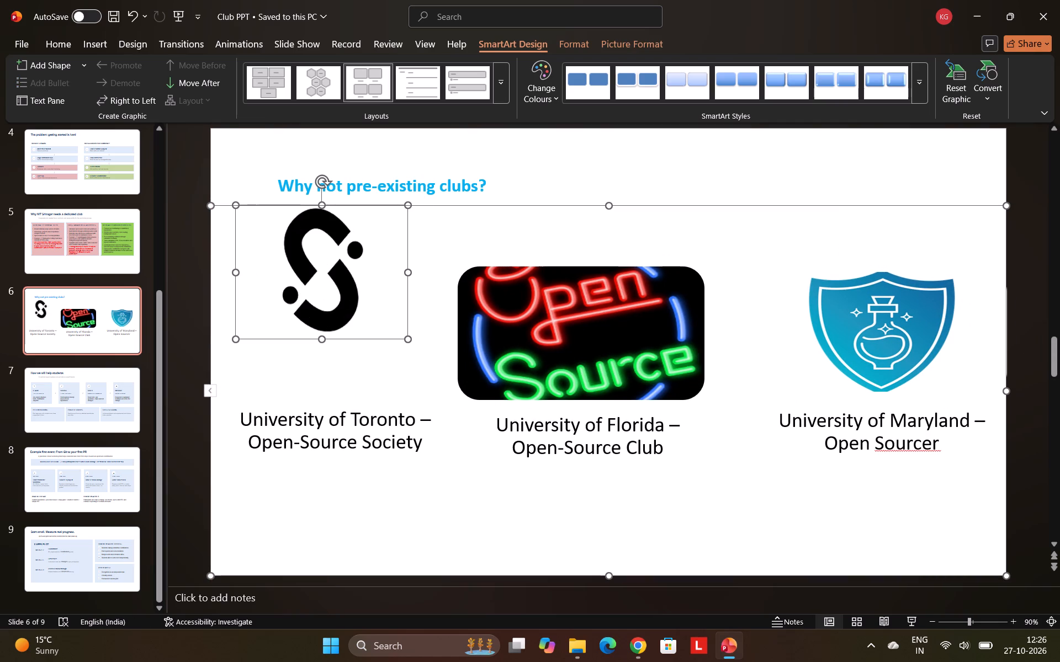
pyautogui.moveTo(555, 351); pyautogui.dragTo(560, 351)
pyautogui.moveTo(568, 351); pyautogui.dragTo(596, 296)
pyautogui.click(871, 324)
pyautogui.moveTo(877, 325); pyautogui.dragTo(888, 268)
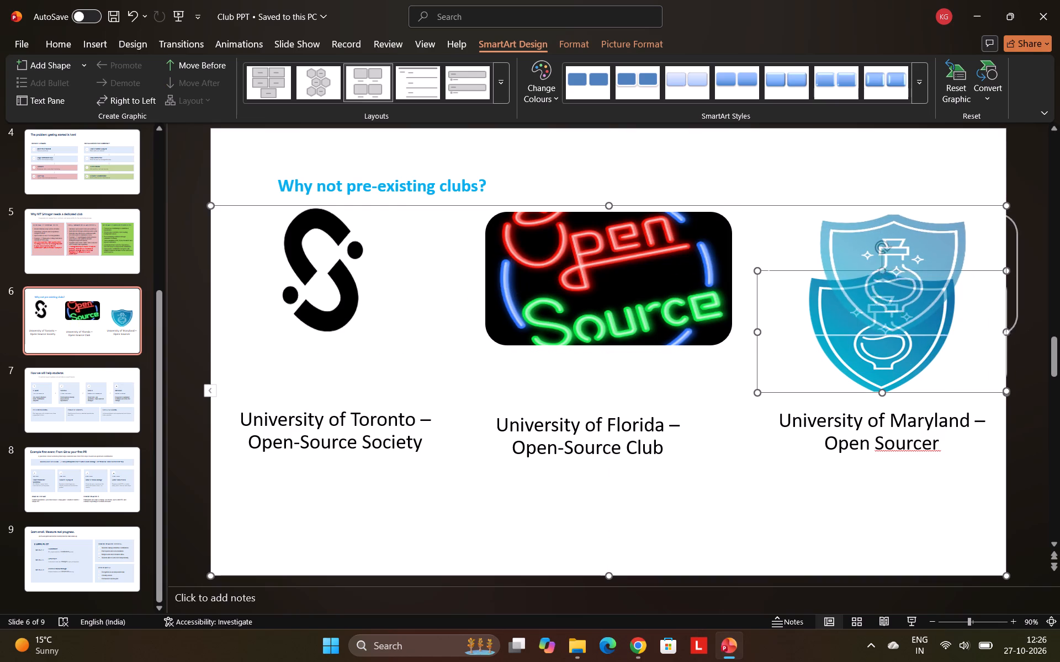
pyautogui.moveTo(888, 268); pyautogui.dragTo(901, 264)
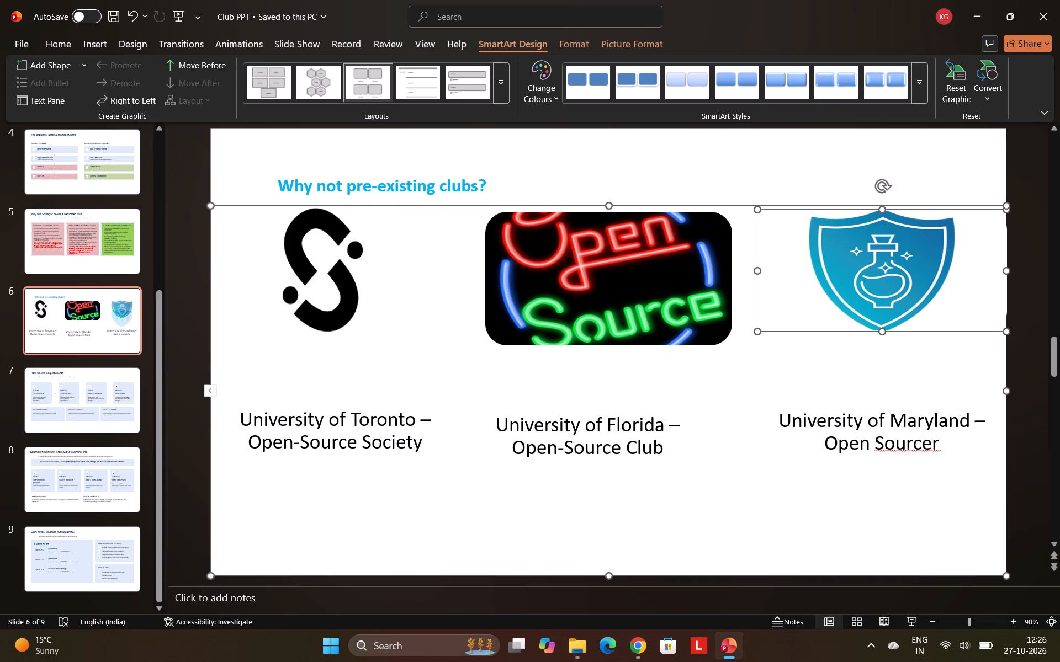
pyautogui.click(865, 269)
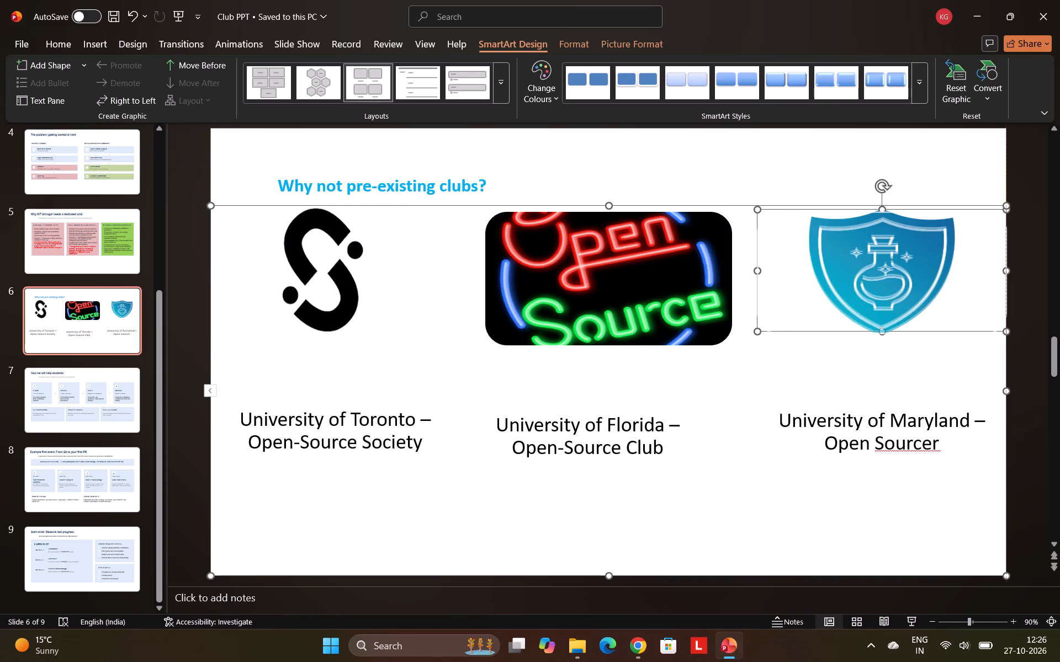
pyautogui.click(601, 292)
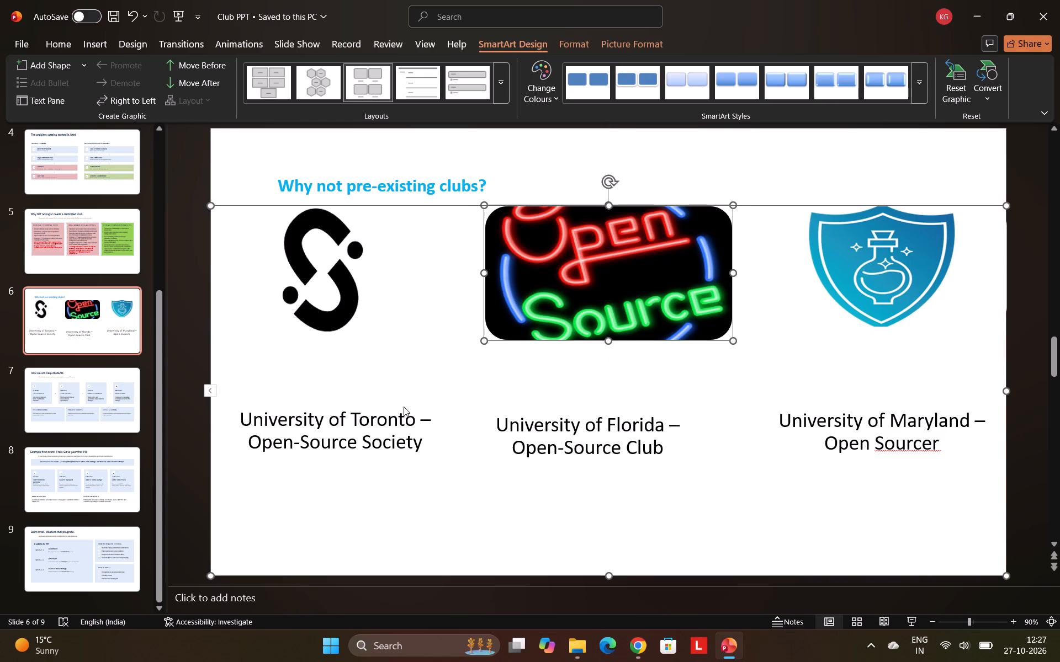
# Move the University of Toronto caption box up to directly below its logo.
pyautogui.click(385, 428)
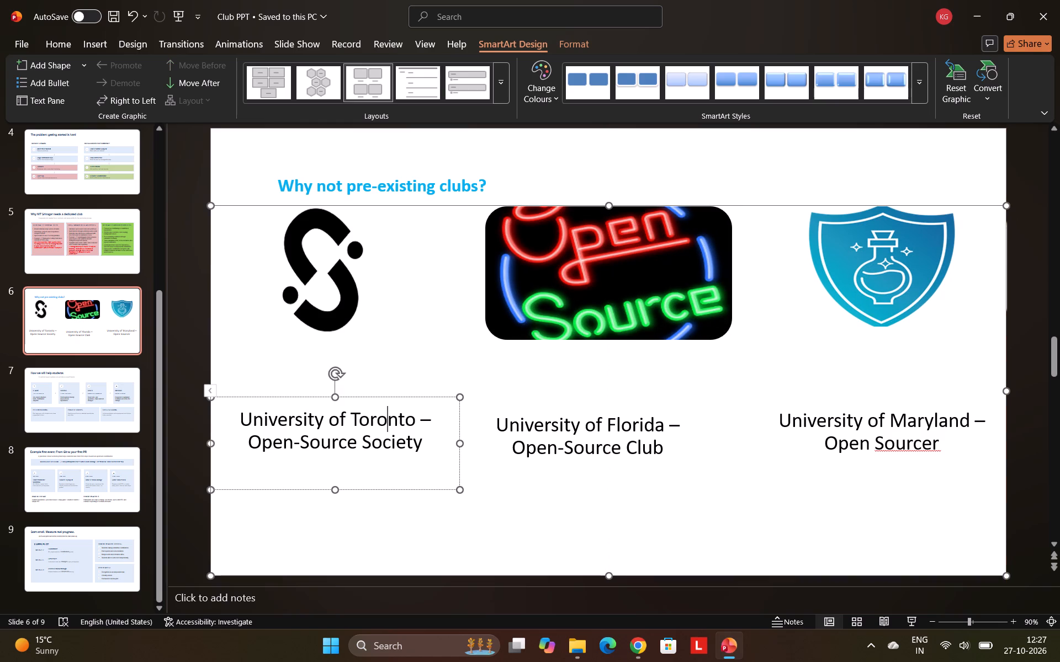
pyautogui.click(364, 487)
pyautogui.click(364, 487)
pyautogui.click(360, 476)
pyautogui.click(362, 397)
pyautogui.moveTo(362, 397); pyautogui.dragTo(363, 366)
pyautogui.moveTo(359, 398); pyautogui.dragTo(369, 338)
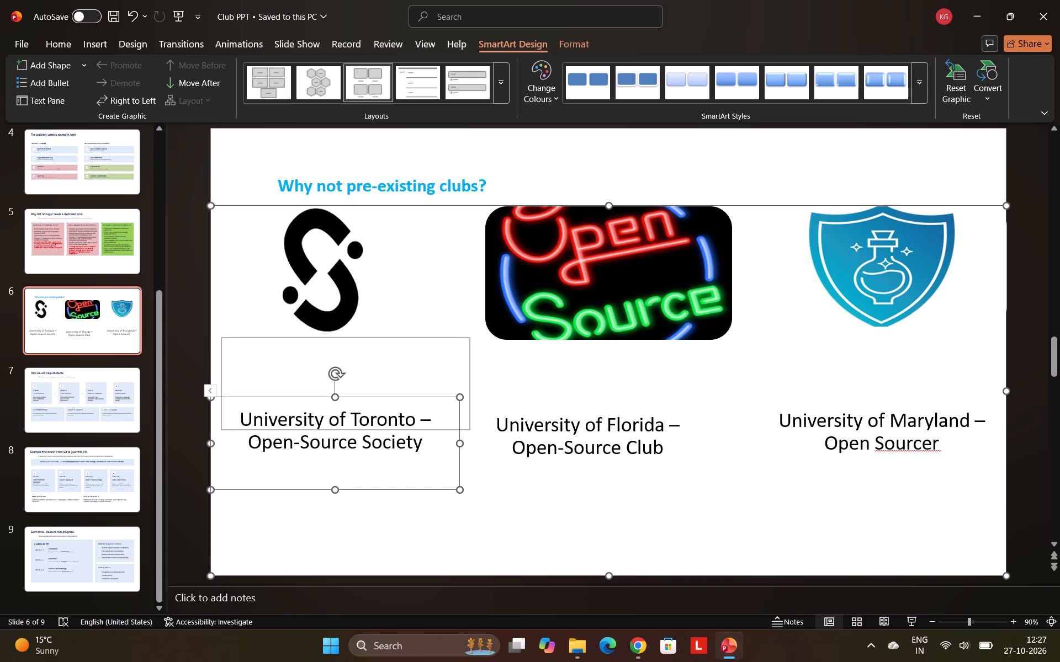
pyautogui.moveTo(369, 338); pyautogui.dragTo(363, 334)
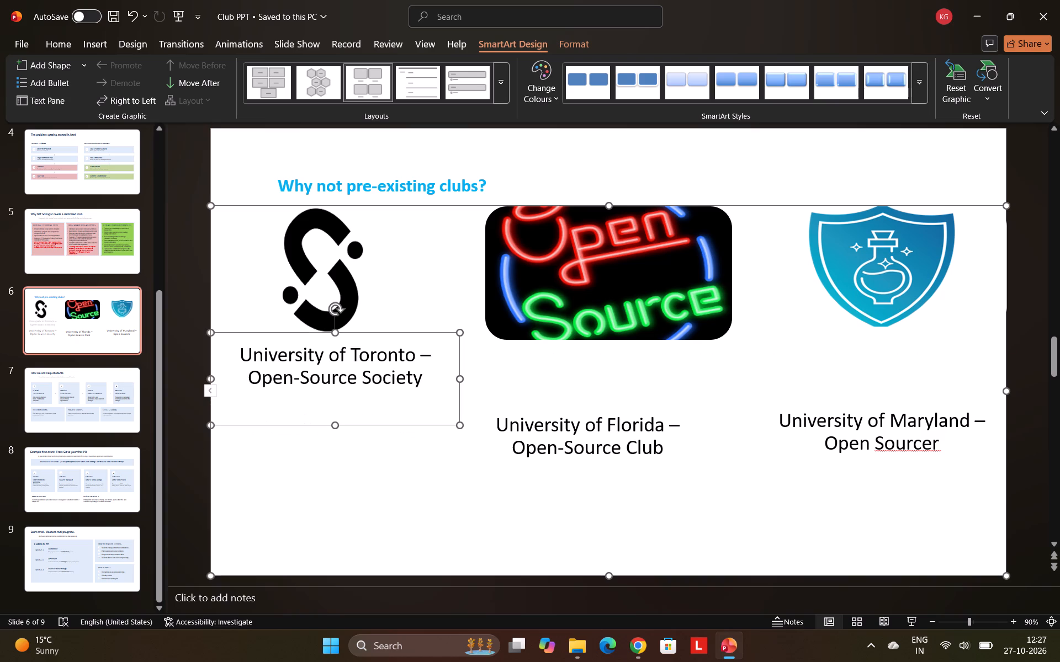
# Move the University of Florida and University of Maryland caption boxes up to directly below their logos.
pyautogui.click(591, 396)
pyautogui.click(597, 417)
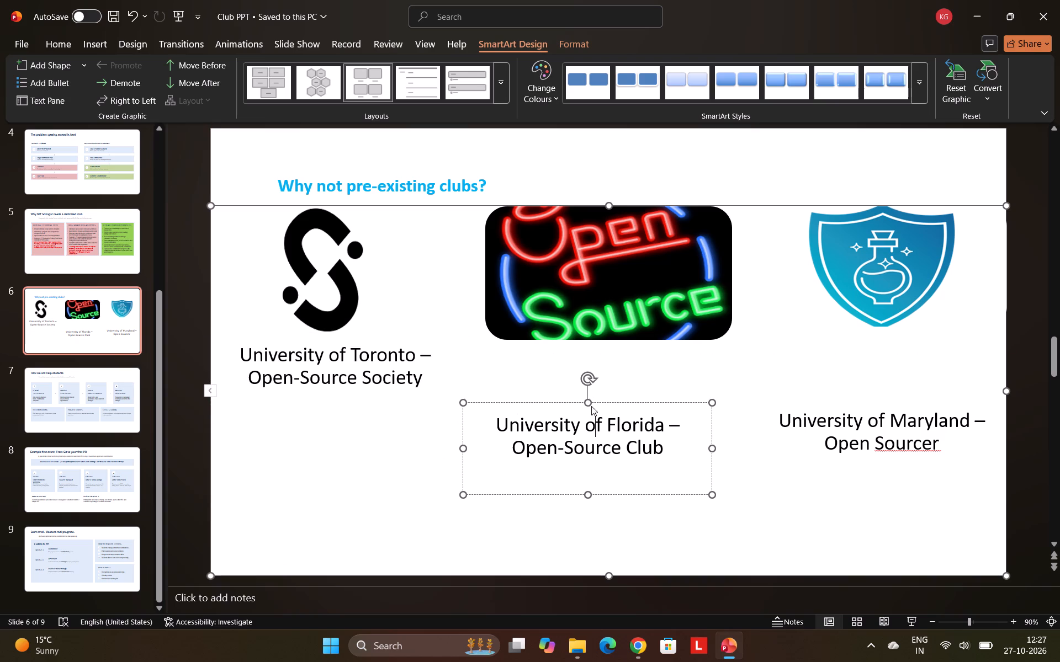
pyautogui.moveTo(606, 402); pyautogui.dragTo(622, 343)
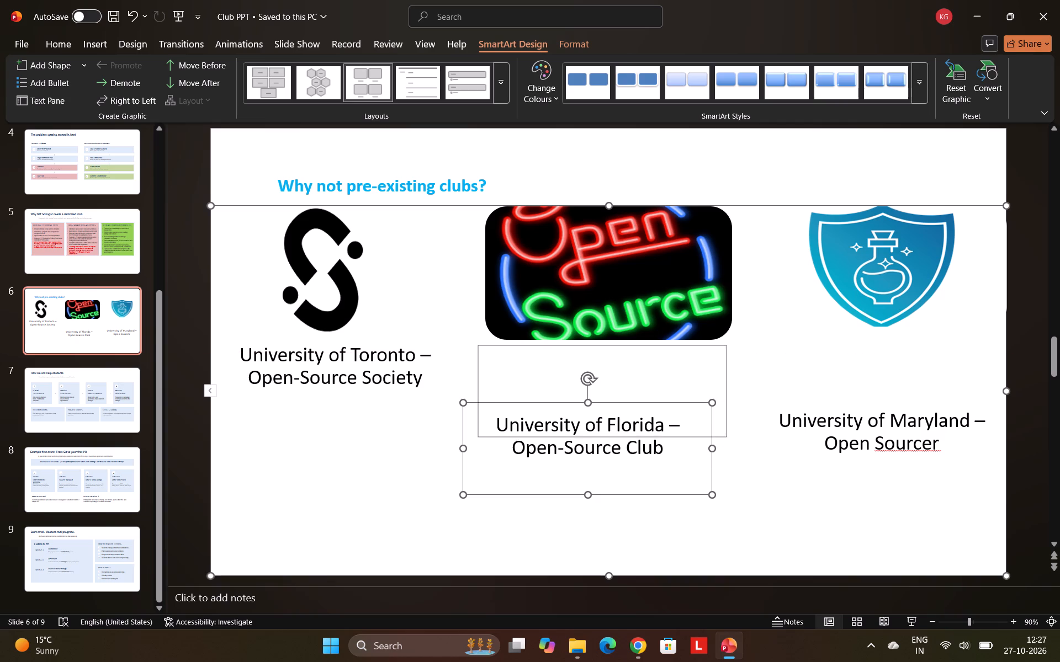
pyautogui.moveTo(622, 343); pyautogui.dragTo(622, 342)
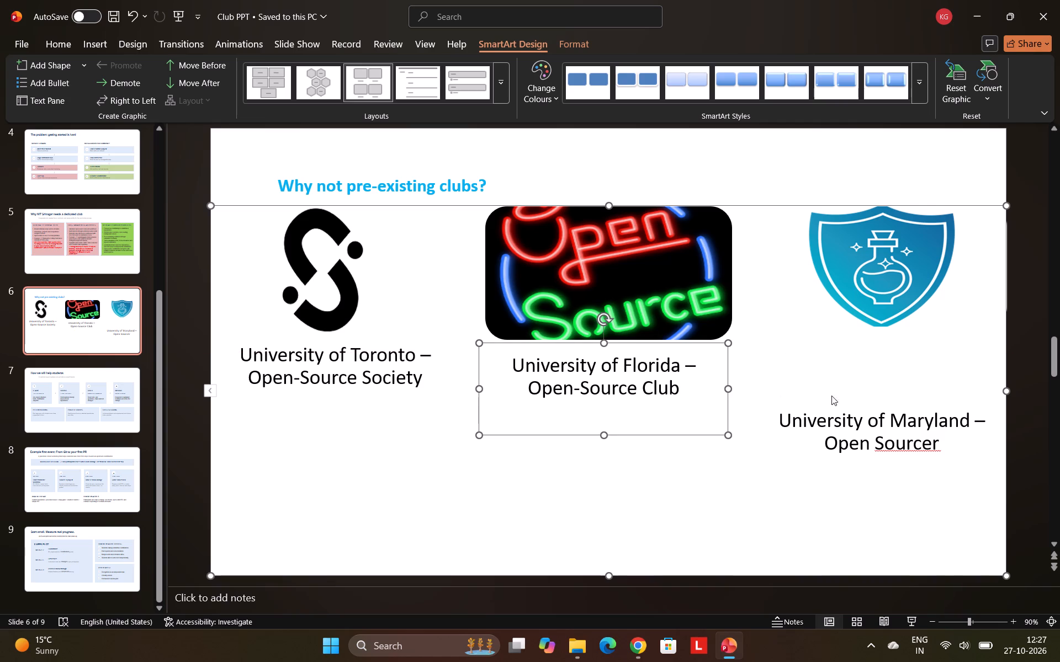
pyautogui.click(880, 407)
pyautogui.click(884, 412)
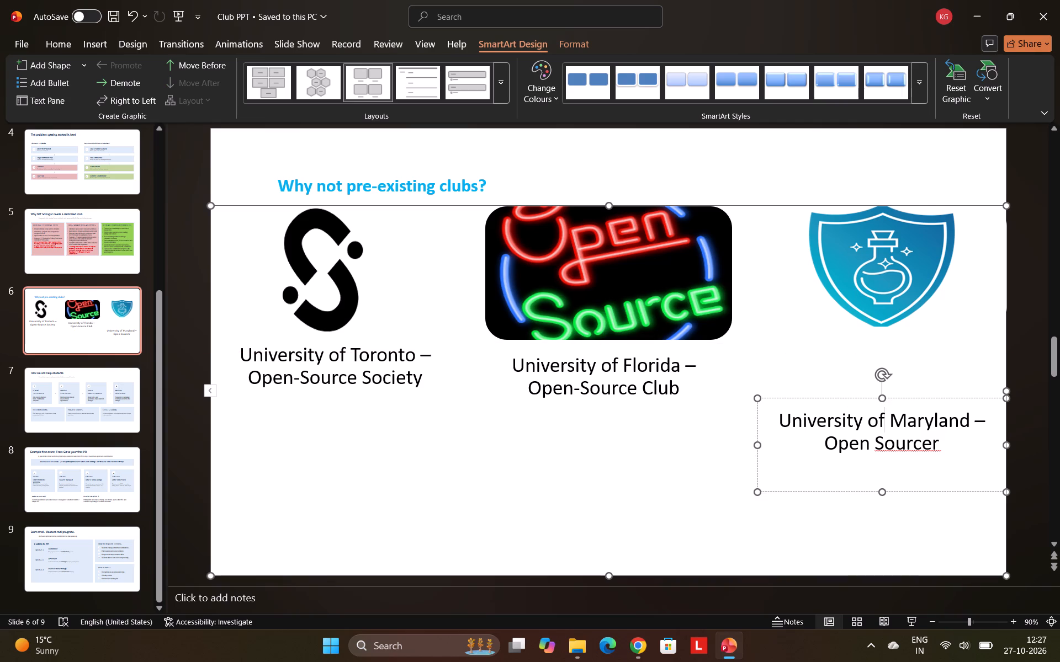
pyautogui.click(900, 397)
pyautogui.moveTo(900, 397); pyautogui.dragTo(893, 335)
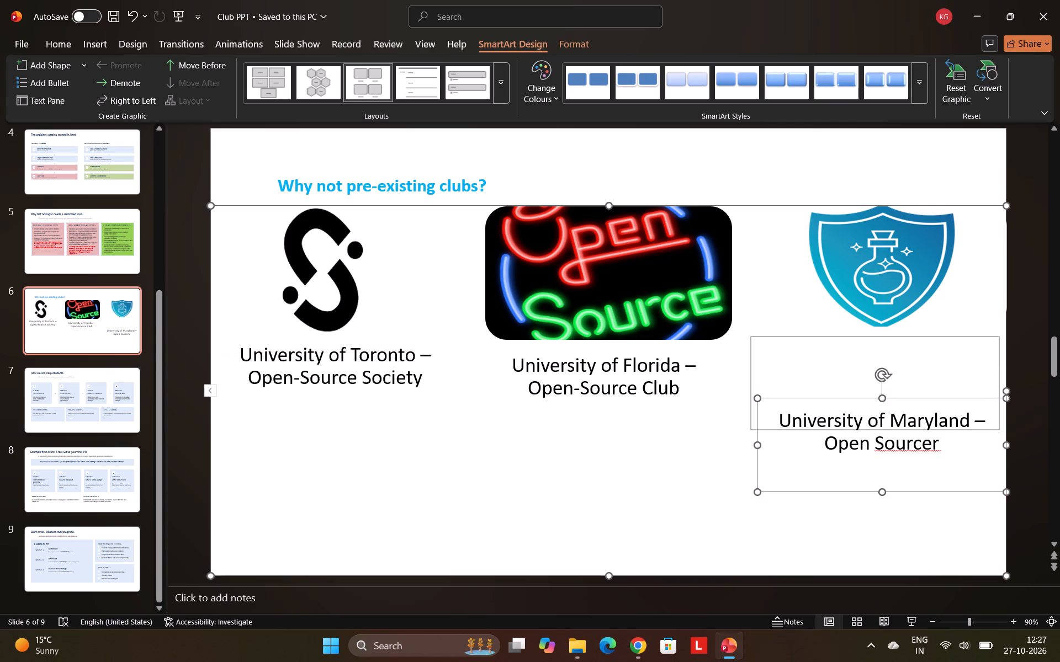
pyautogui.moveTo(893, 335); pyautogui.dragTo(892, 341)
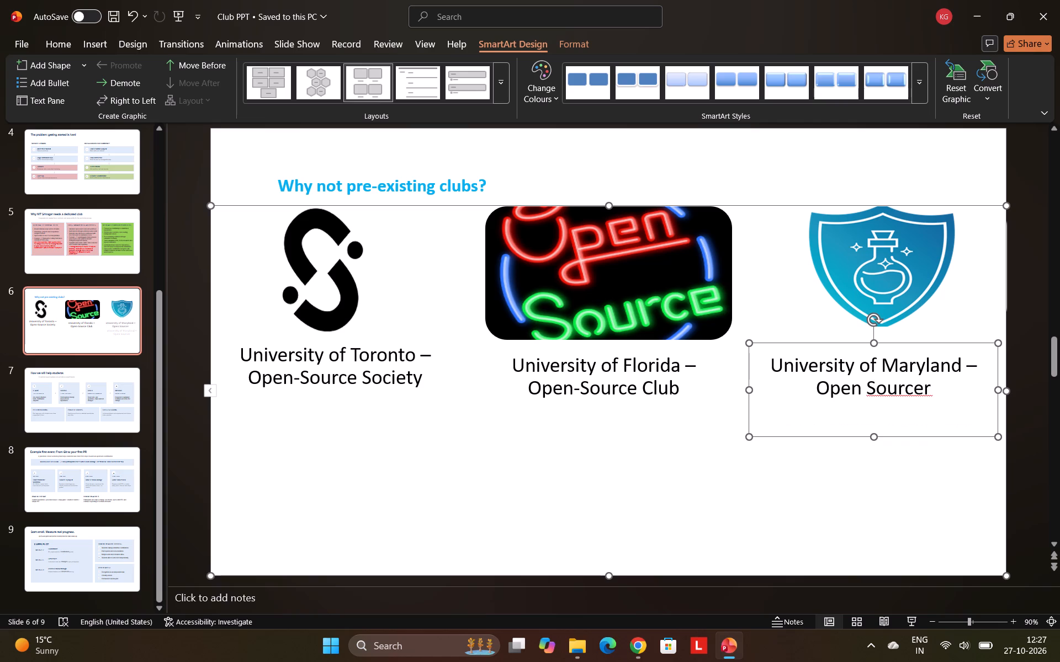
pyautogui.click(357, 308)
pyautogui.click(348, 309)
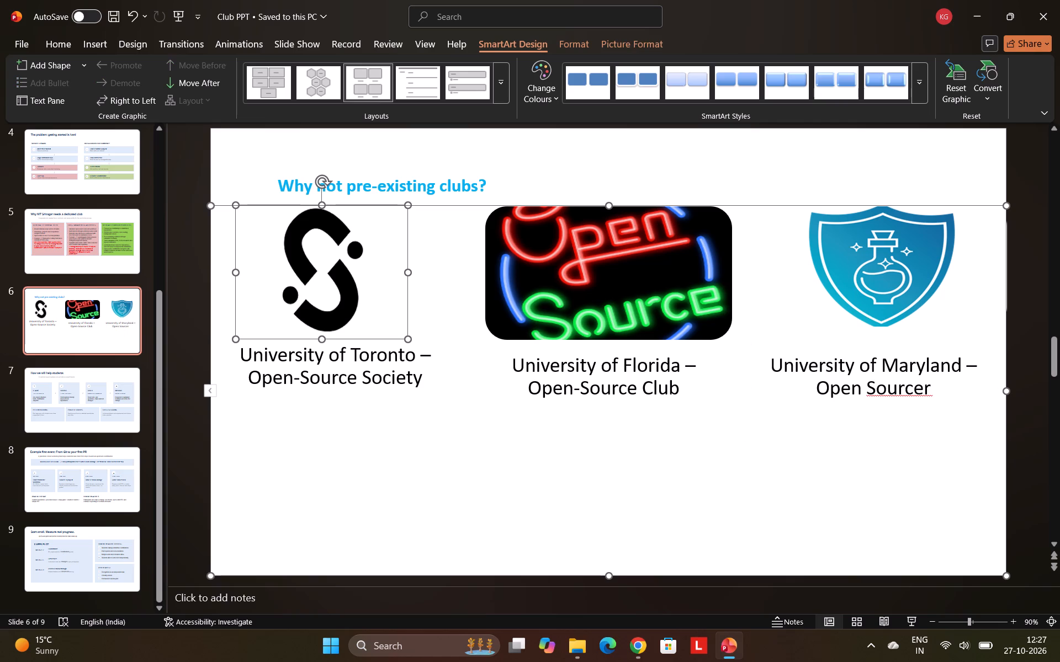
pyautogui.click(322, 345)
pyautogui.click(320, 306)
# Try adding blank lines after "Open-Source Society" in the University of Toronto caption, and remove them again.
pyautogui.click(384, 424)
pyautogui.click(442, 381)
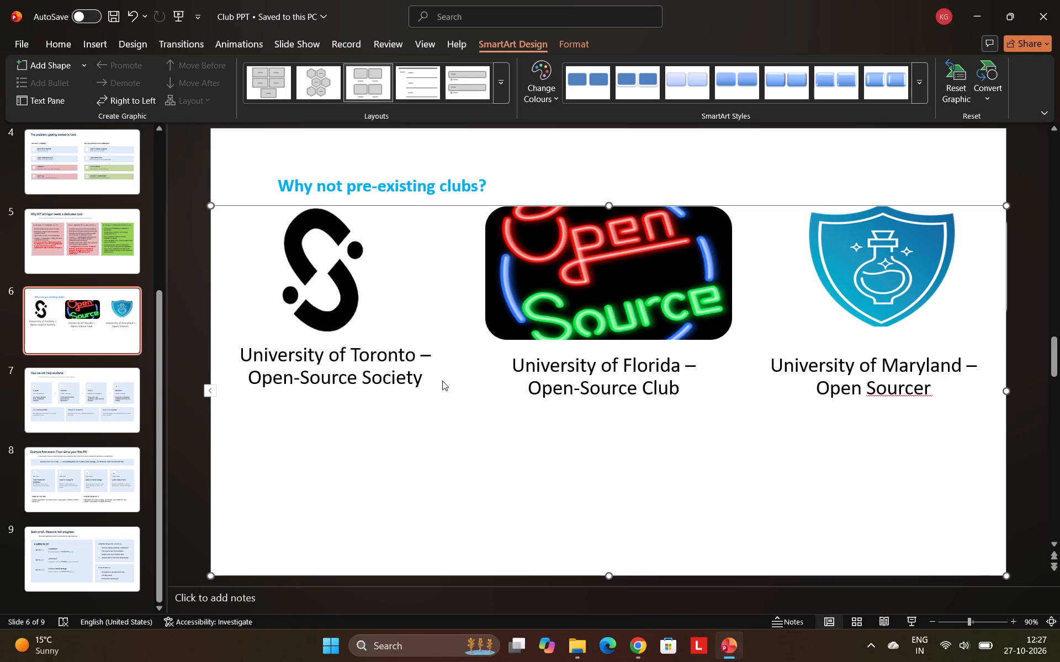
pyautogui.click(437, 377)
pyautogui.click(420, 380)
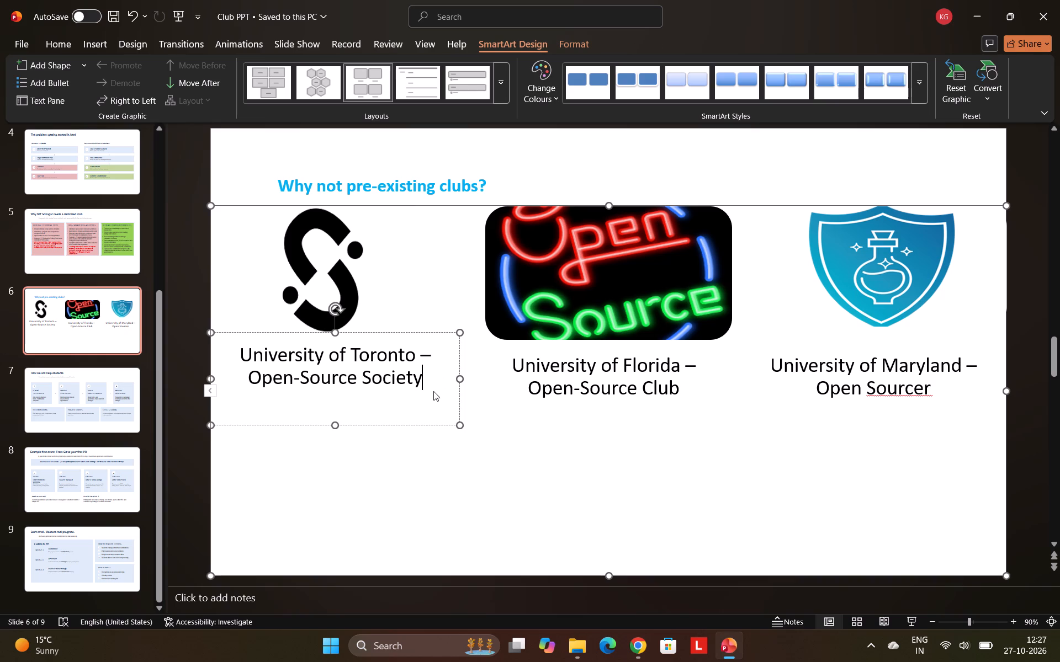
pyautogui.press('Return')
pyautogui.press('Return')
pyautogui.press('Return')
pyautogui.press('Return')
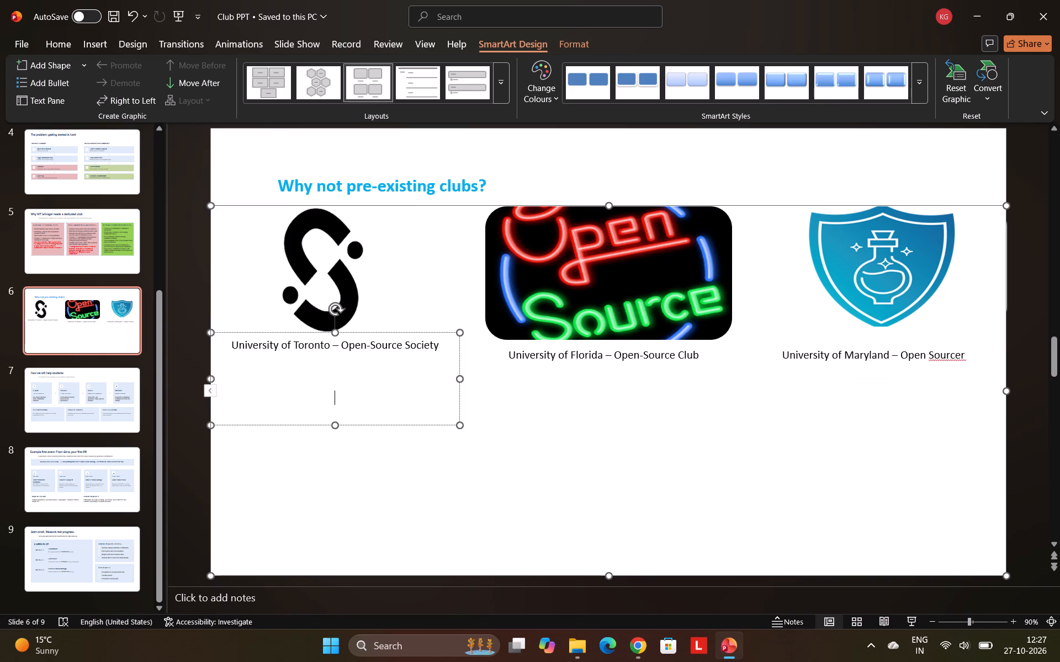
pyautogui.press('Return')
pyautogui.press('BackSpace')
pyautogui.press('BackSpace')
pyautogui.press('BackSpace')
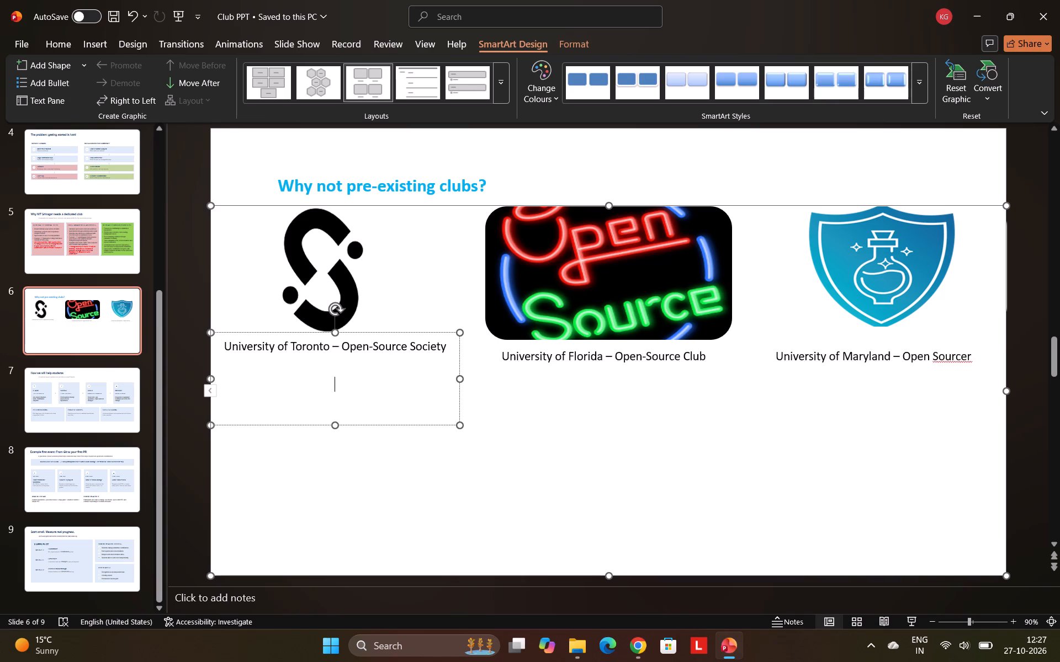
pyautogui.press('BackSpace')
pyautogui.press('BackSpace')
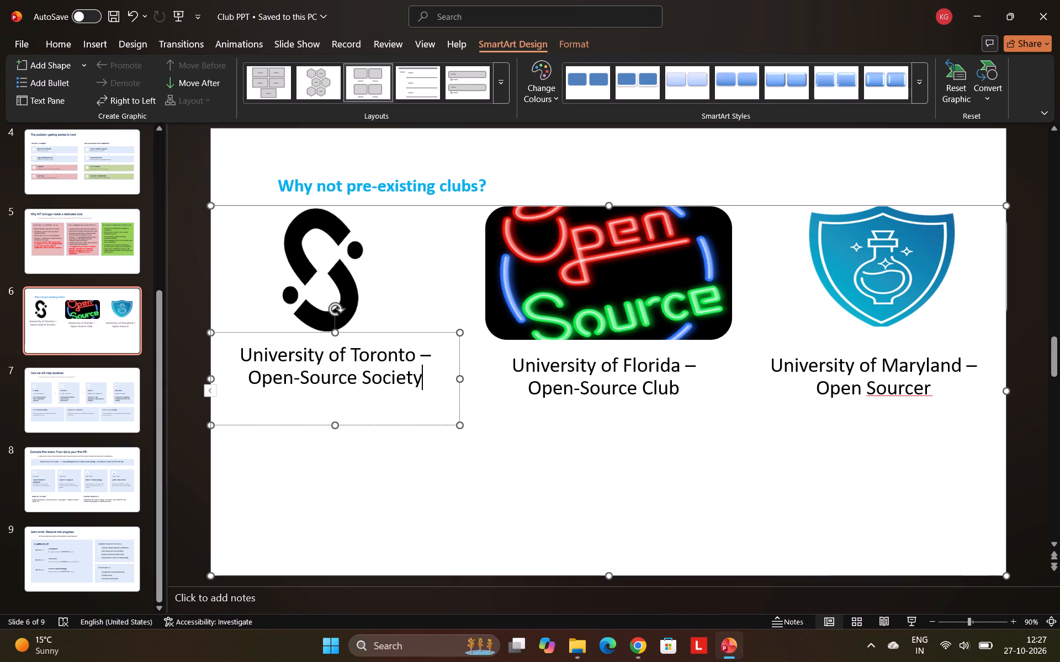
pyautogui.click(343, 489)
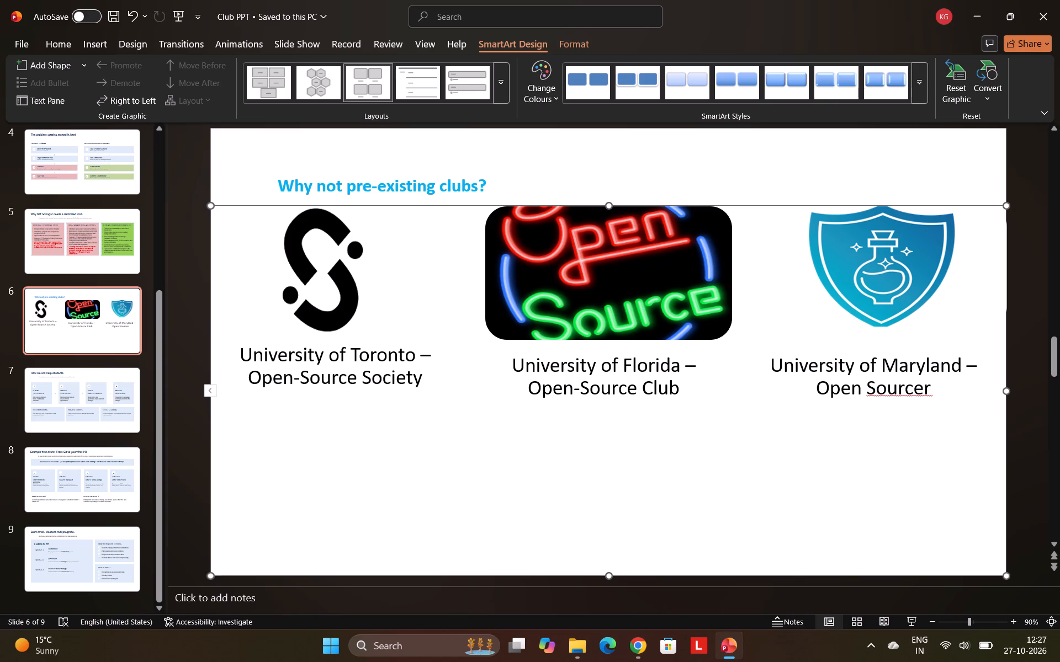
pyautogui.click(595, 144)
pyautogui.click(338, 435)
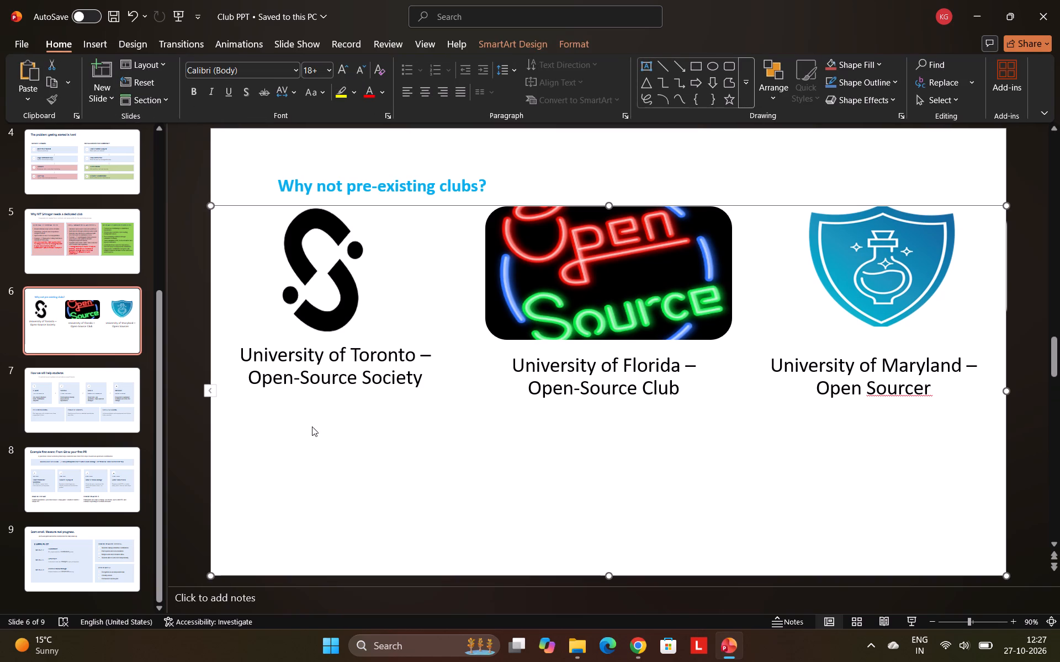
# Change the SmartArt graphic's layout to Bending Picture Accent List.
pyautogui.click(295, 307)
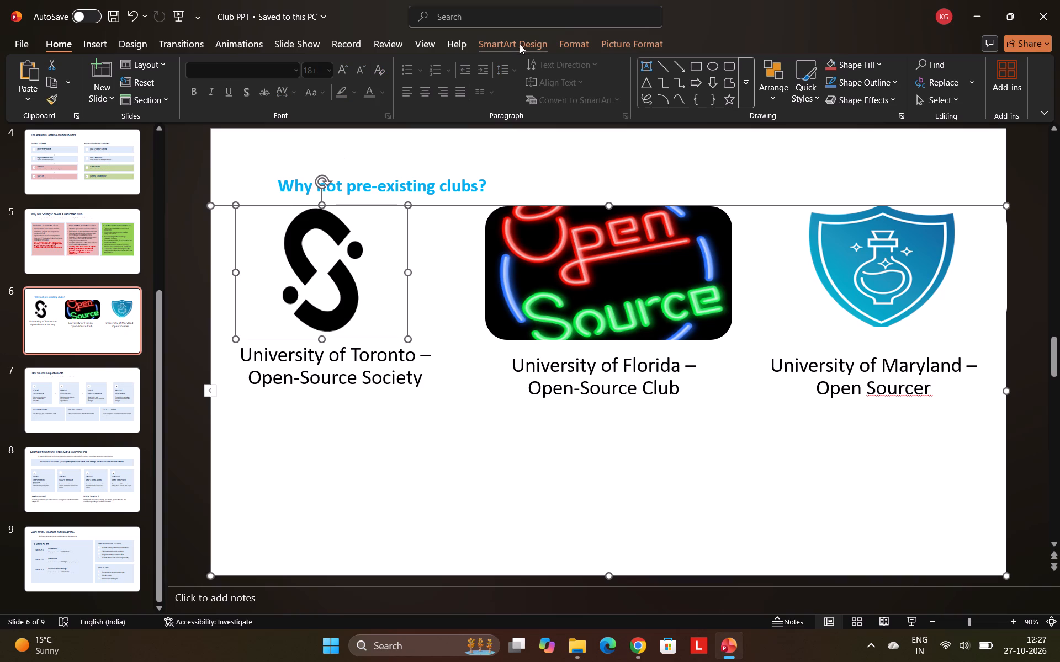
pyautogui.click(517, 42)
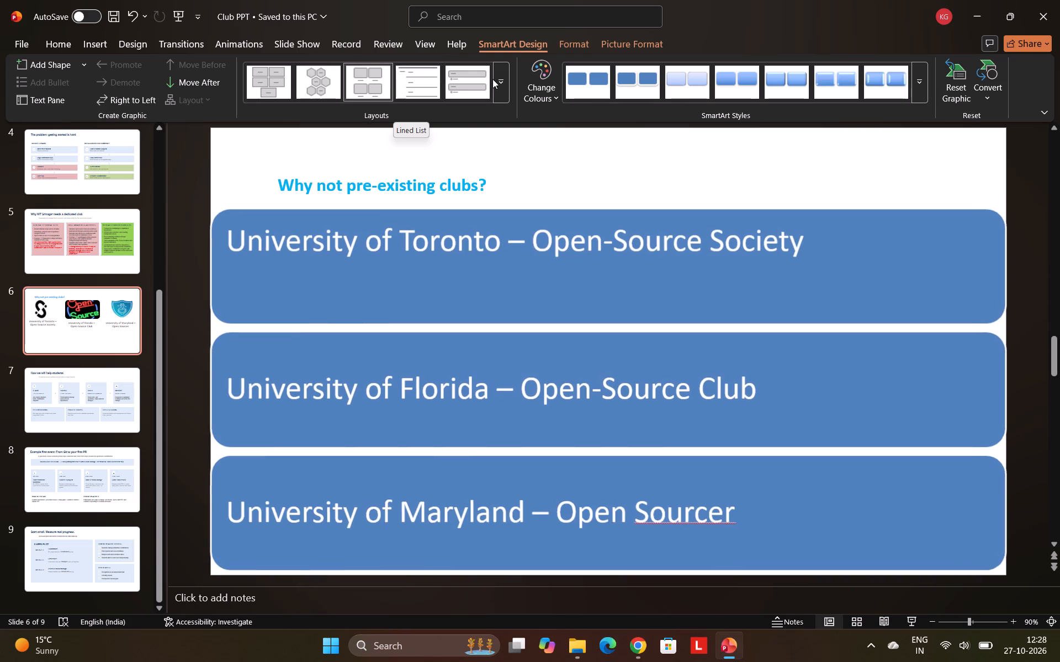
pyautogui.click(507, 81)
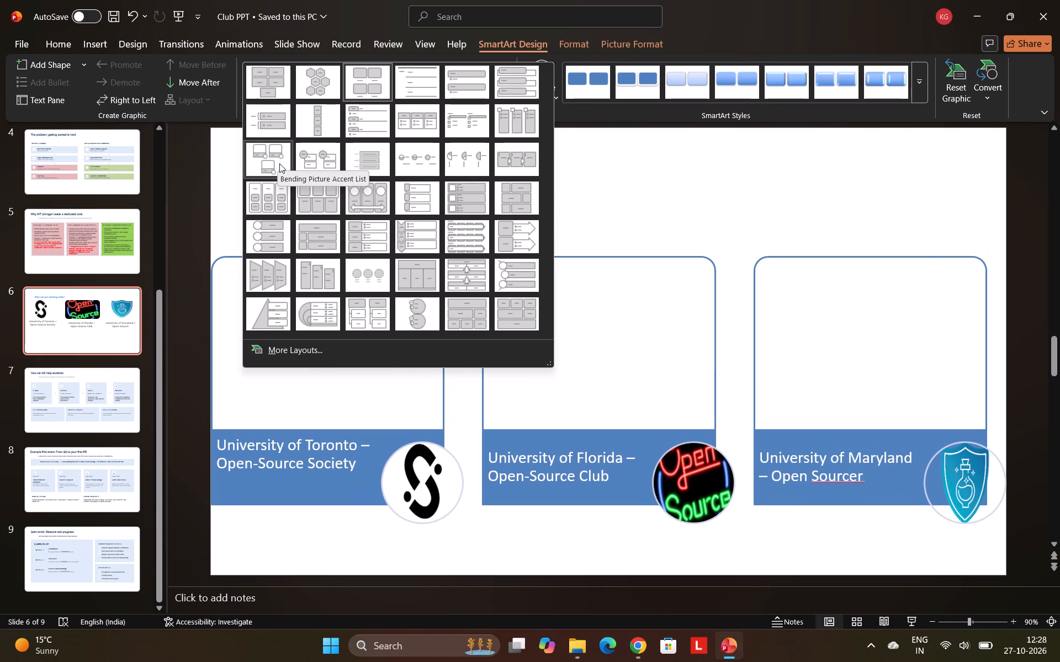
pyautogui.click(279, 163)
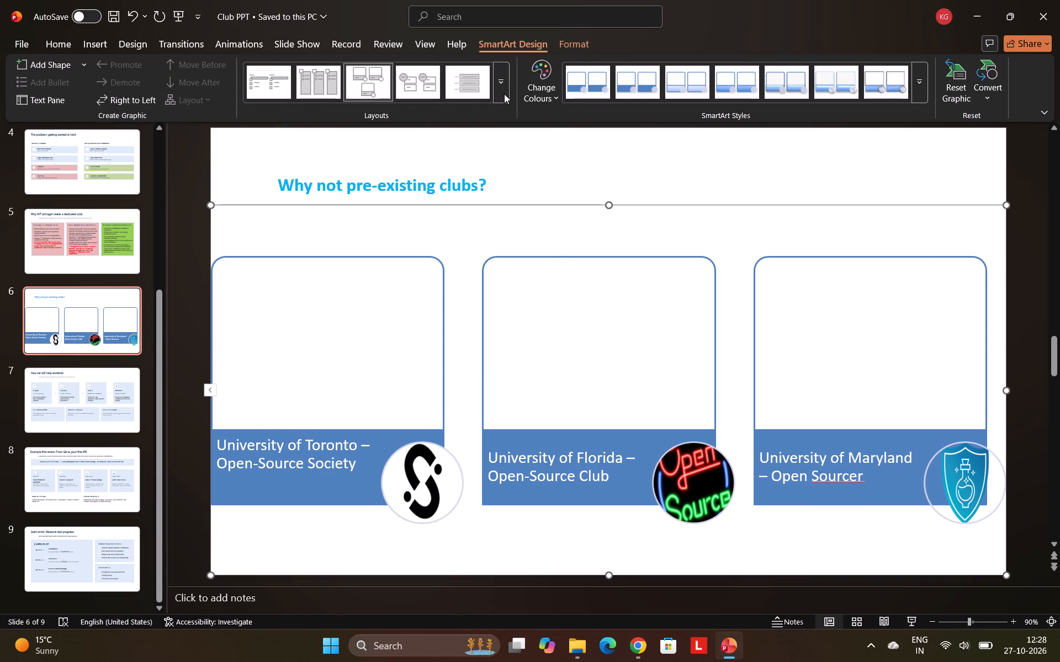
pyautogui.click(507, 92)
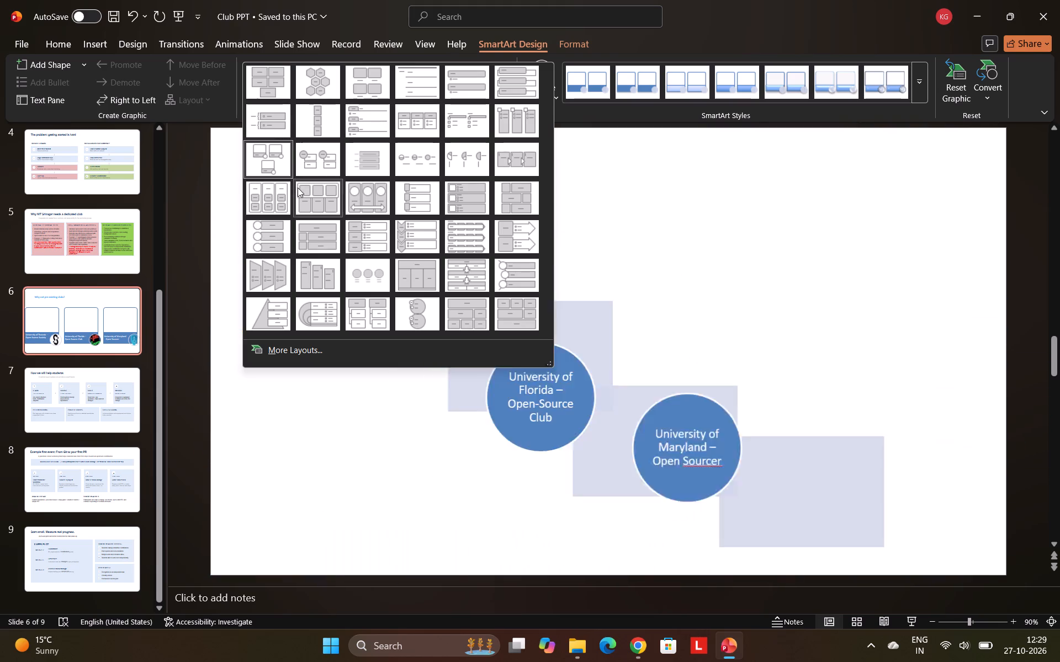
pyautogui.click(270, 168)
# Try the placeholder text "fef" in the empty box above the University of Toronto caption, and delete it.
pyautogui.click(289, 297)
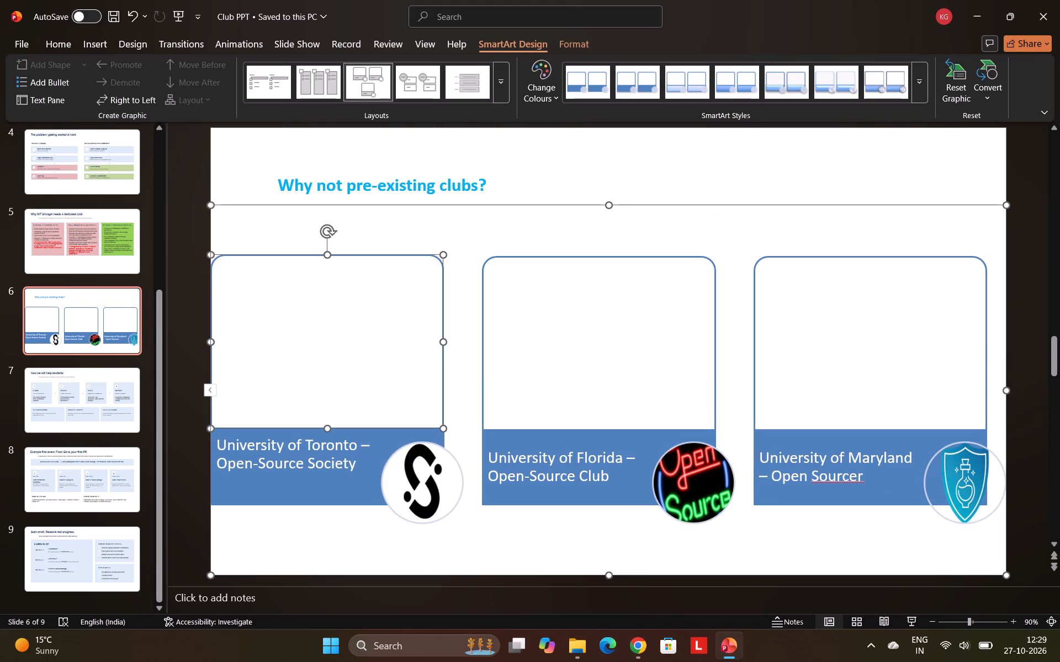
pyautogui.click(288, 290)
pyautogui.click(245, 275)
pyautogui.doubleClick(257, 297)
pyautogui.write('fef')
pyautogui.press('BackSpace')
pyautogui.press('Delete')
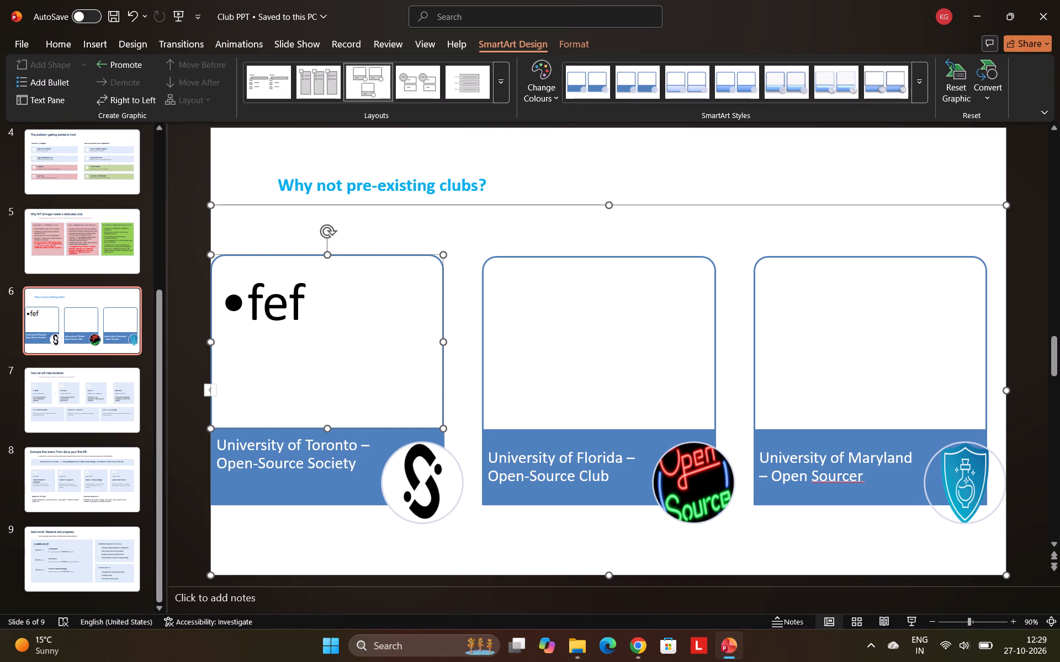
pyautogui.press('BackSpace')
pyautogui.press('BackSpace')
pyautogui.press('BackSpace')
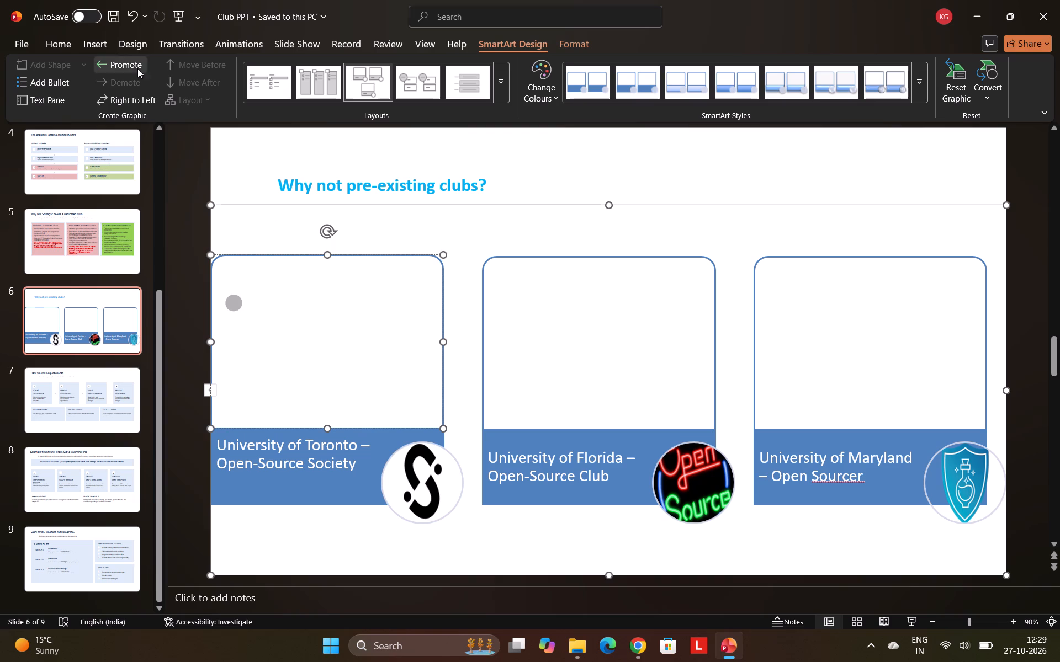
pyautogui.click(102, 47)
pyautogui.click(56, 42)
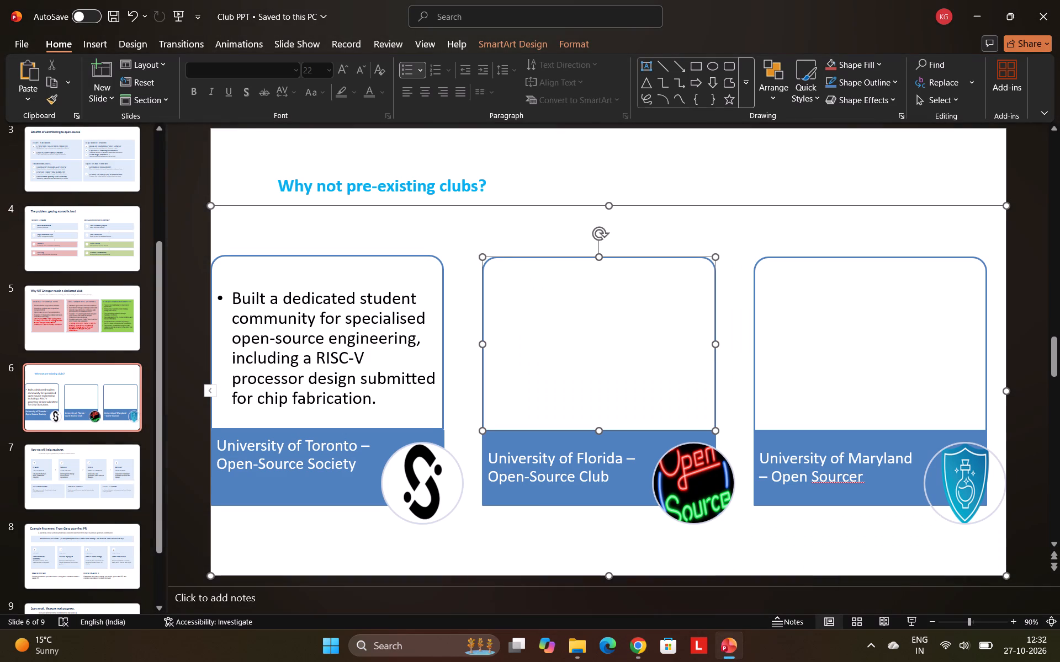
pyautogui.hotkey('ctrl', 'v')
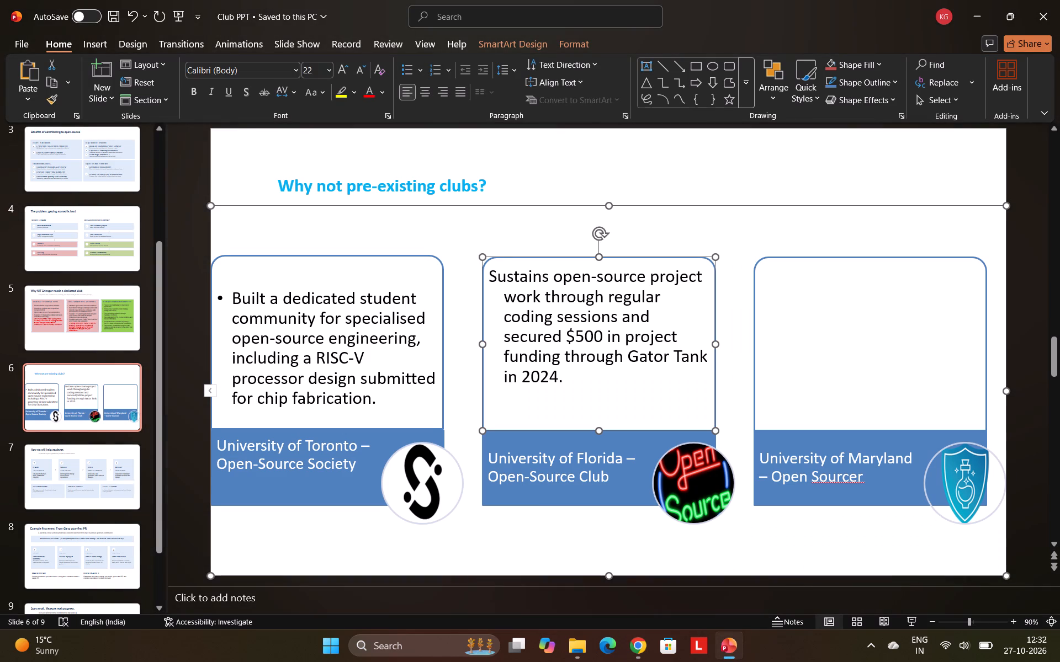
# Format the University of Florida summary as a round bullet and insert a blank line above it.
pyautogui.click(491, 275)
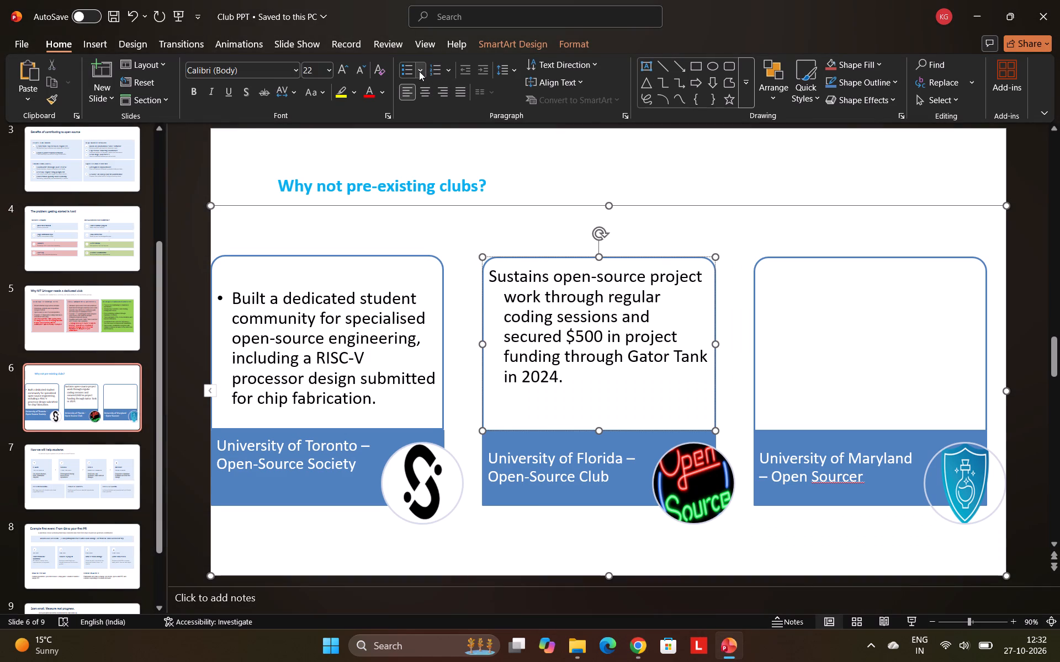
pyautogui.click(407, 69)
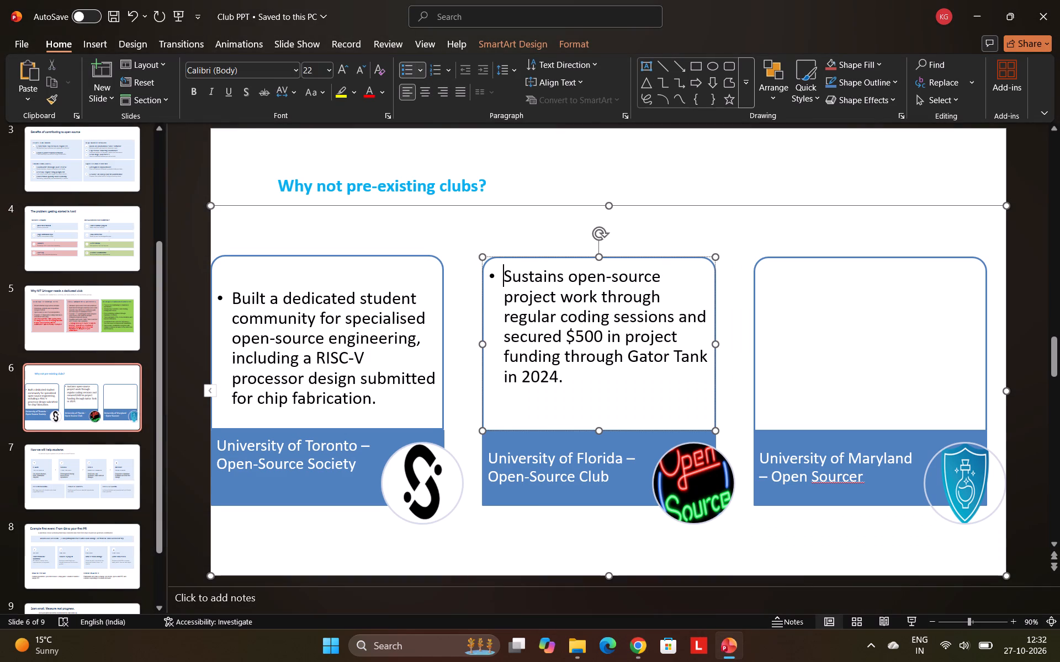
pyautogui.click(492, 273)
pyautogui.press('Left')
pyautogui.press('Return')
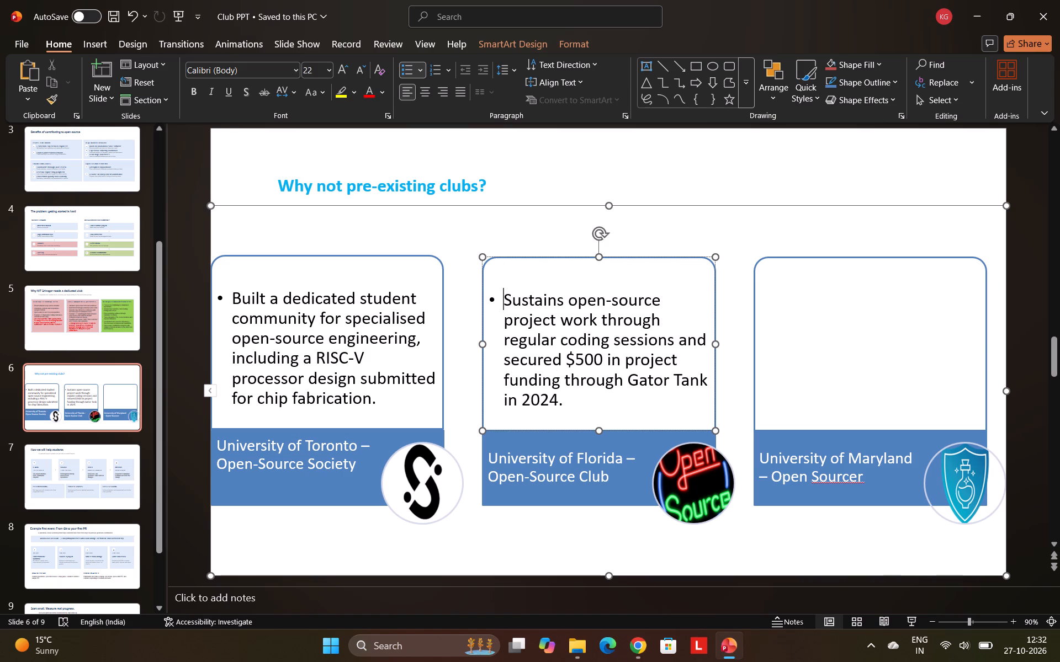
# Copy the University of Maryland summary, without its heading, from ChatGPT and paste it into the empty University of Maryland card in PowerPoint.
pyautogui.click(796, 302)
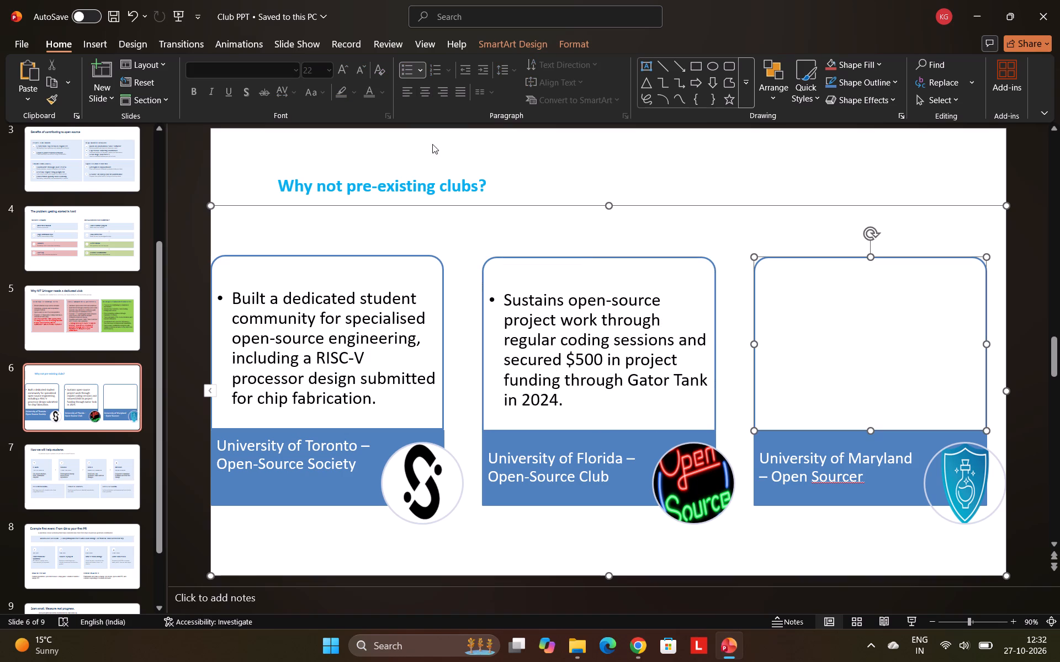
pyautogui.hotkey('alt', 'Tab')
pyautogui.moveTo(698, 418); pyautogui.dragTo(505, 400)
pyautogui.hotkey('ctrl', 'c')
pyautogui.press('space')
pyautogui.press('Tab')
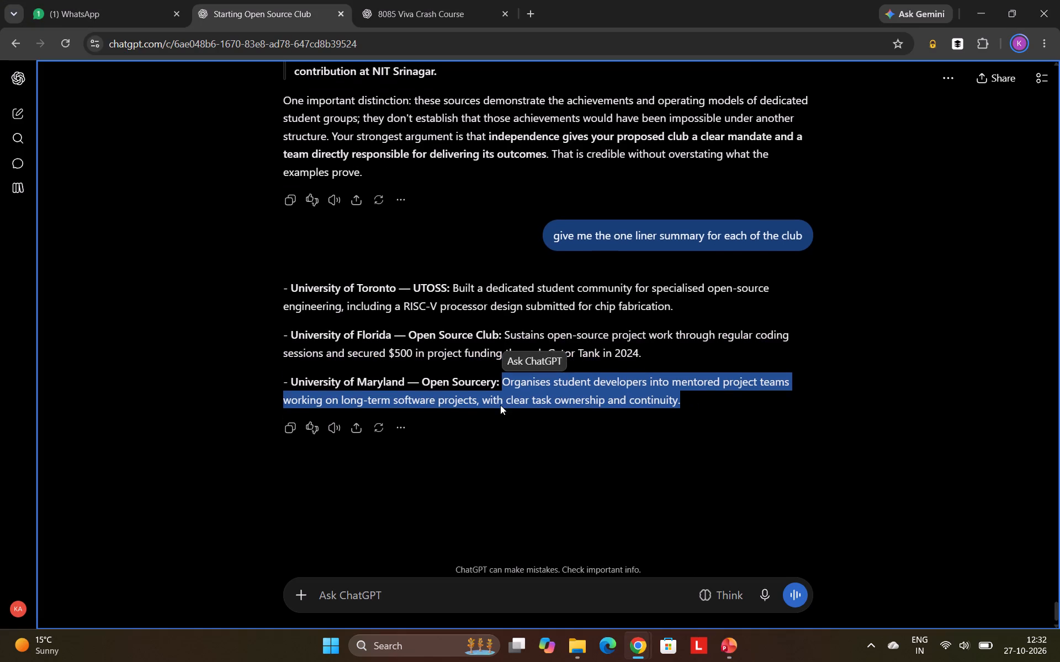
pyautogui.hotkey('alt', 'Tab')
pyautogui.click(830, 351)
pyautogui.hotkey('ctrl', 'v')
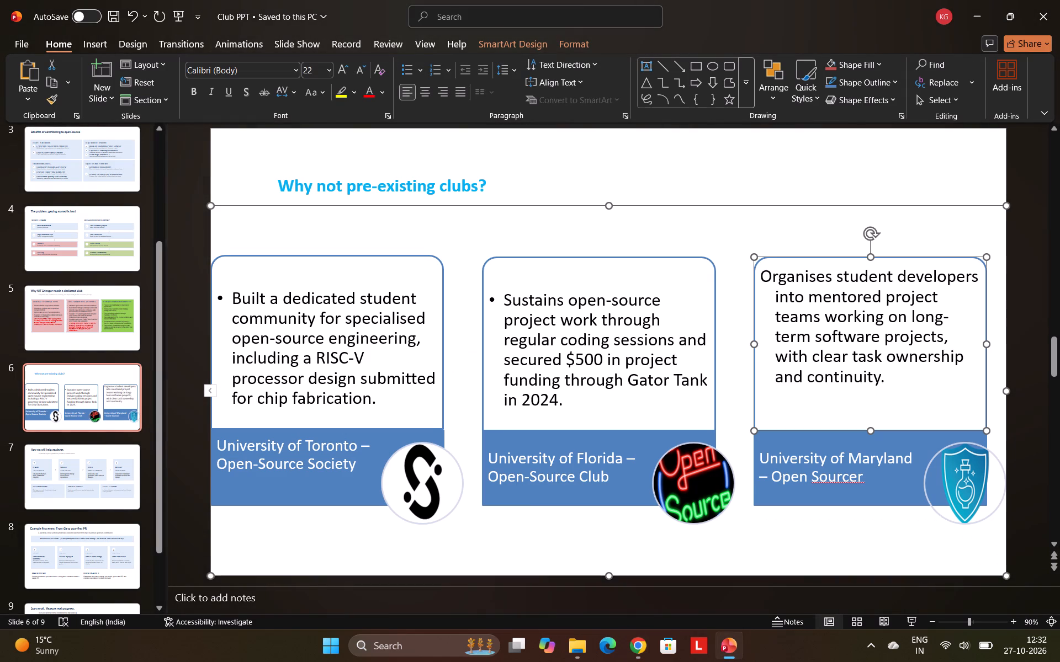
# Format the University of Maryland summary as a round bullet and insert a blank line above it.
pyautogui.click(765, 274)
pyautogui.click(405, 70)
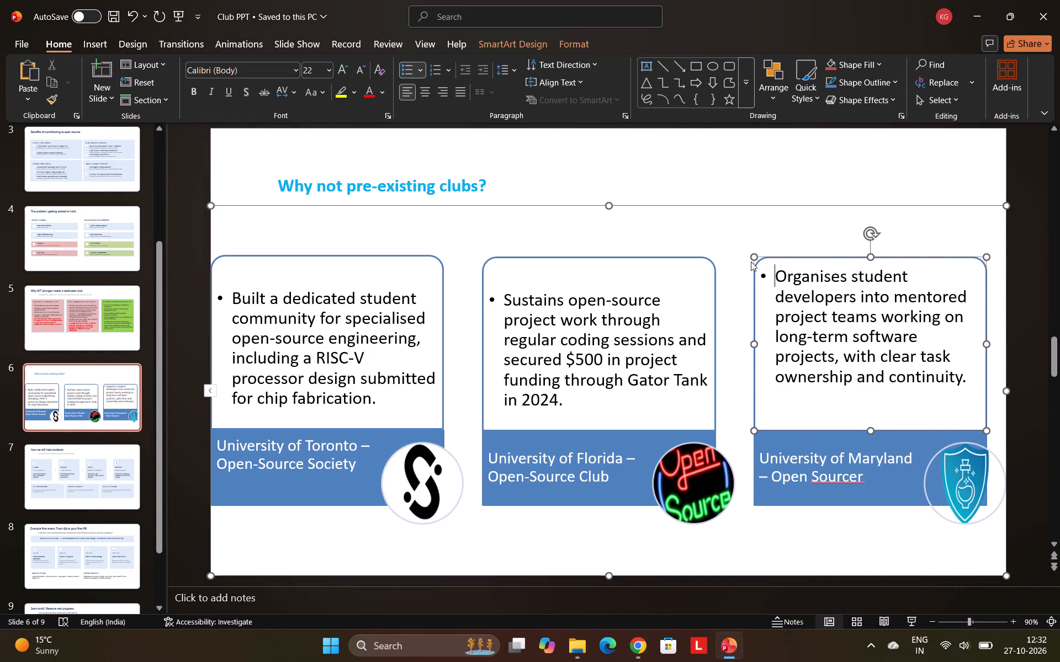
pyautogui.press('Return')
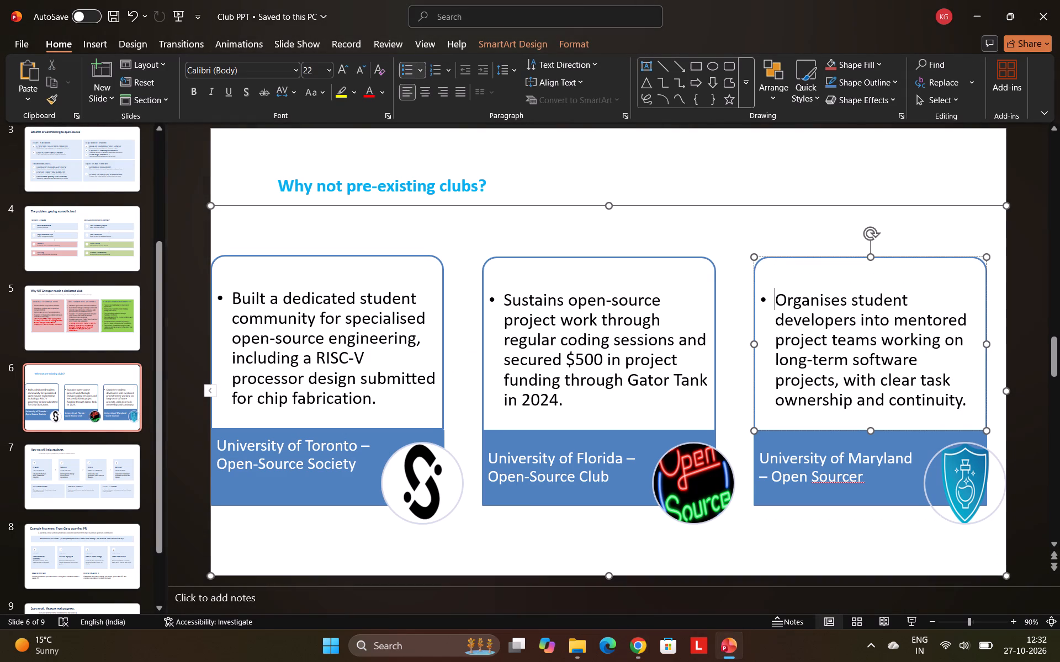
pyautogui.scroll(-2, 780, 311)
pyautogui.scroll(1, 778, 314)
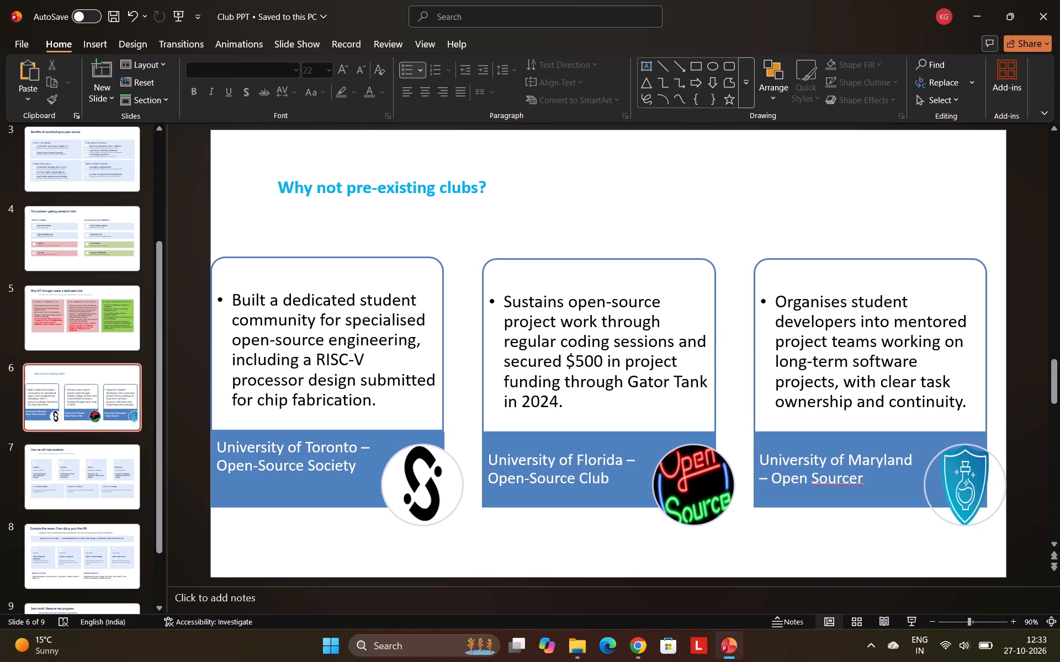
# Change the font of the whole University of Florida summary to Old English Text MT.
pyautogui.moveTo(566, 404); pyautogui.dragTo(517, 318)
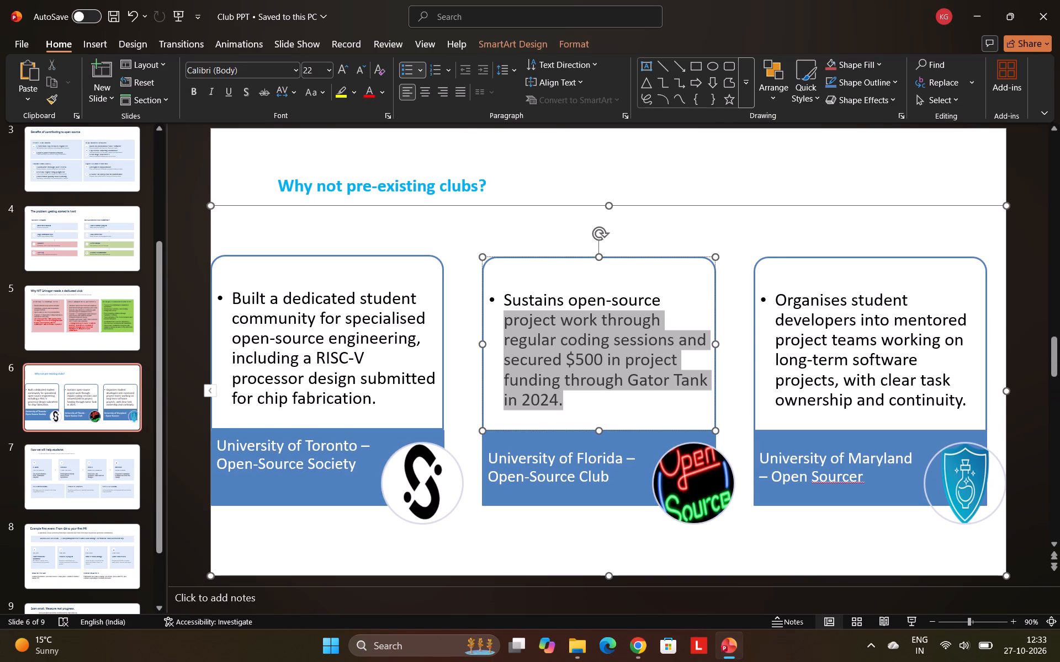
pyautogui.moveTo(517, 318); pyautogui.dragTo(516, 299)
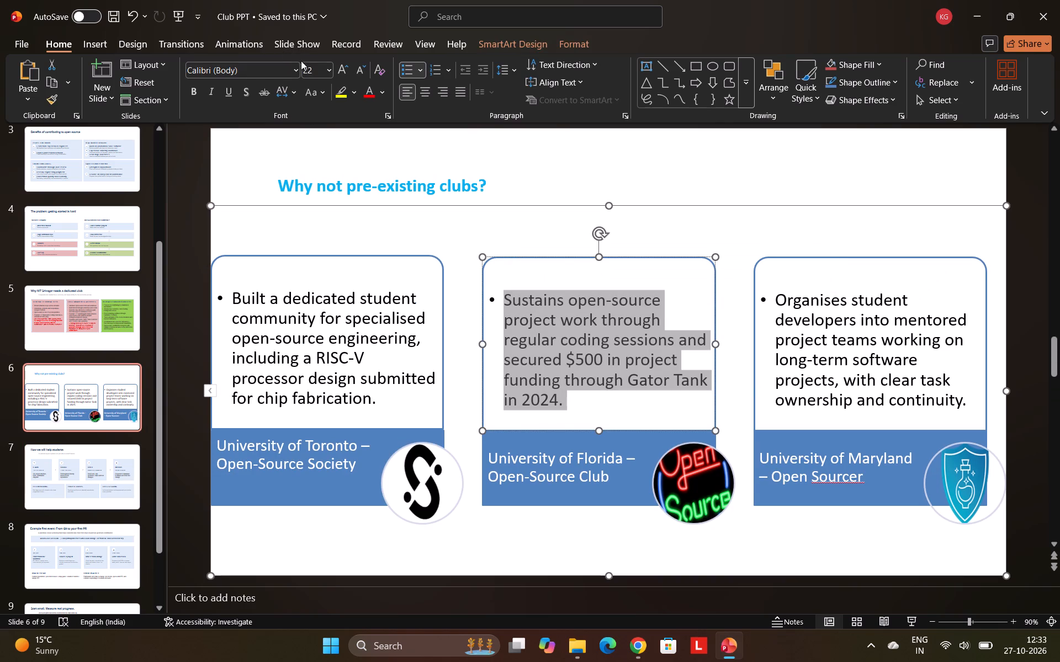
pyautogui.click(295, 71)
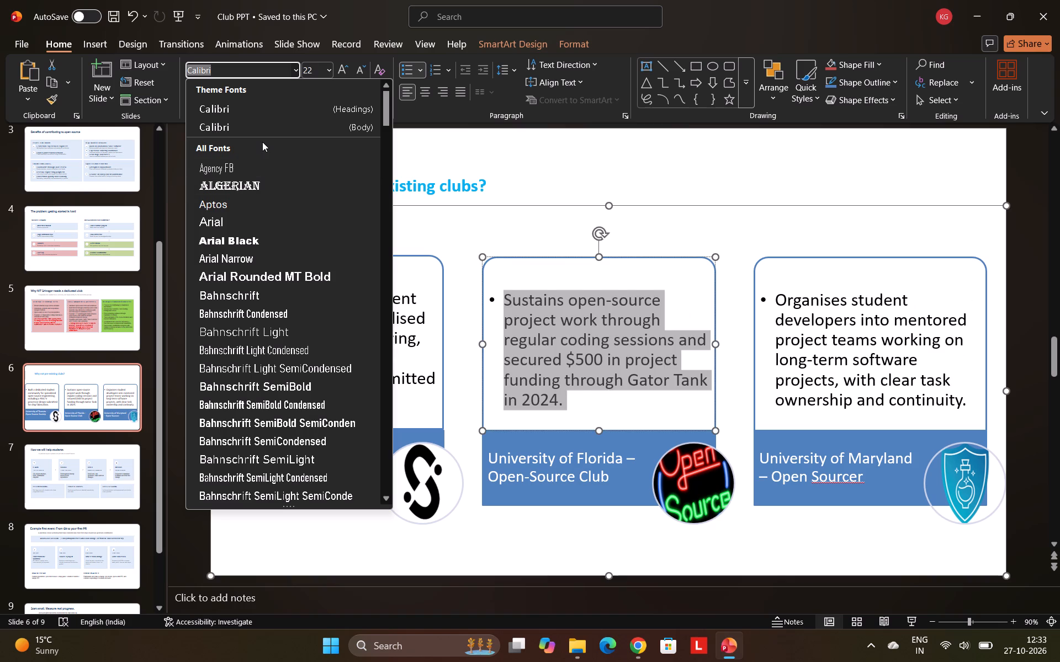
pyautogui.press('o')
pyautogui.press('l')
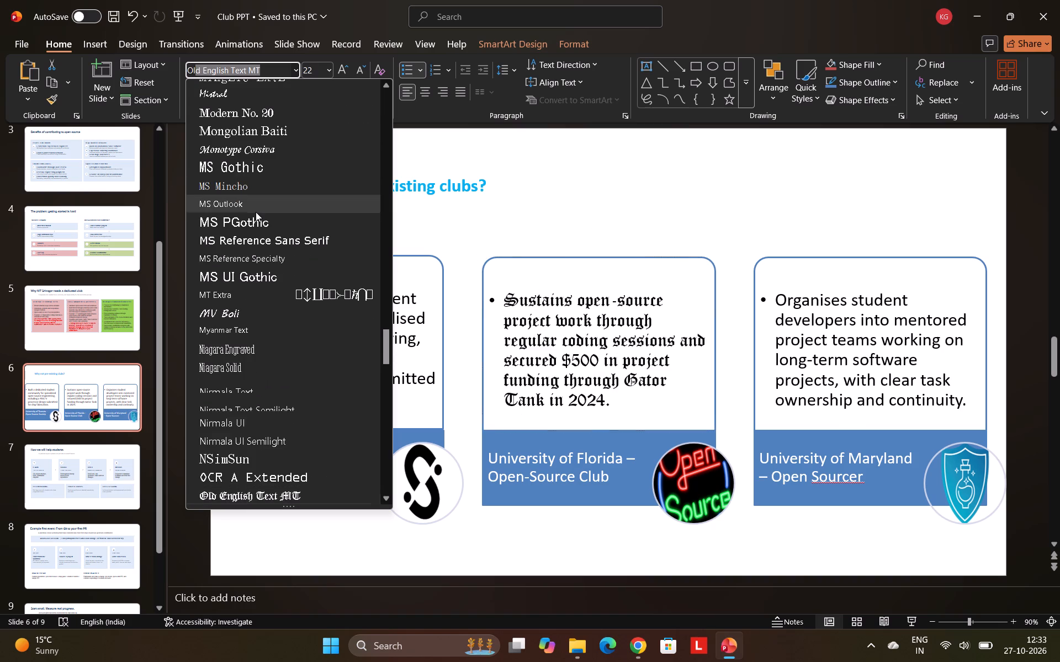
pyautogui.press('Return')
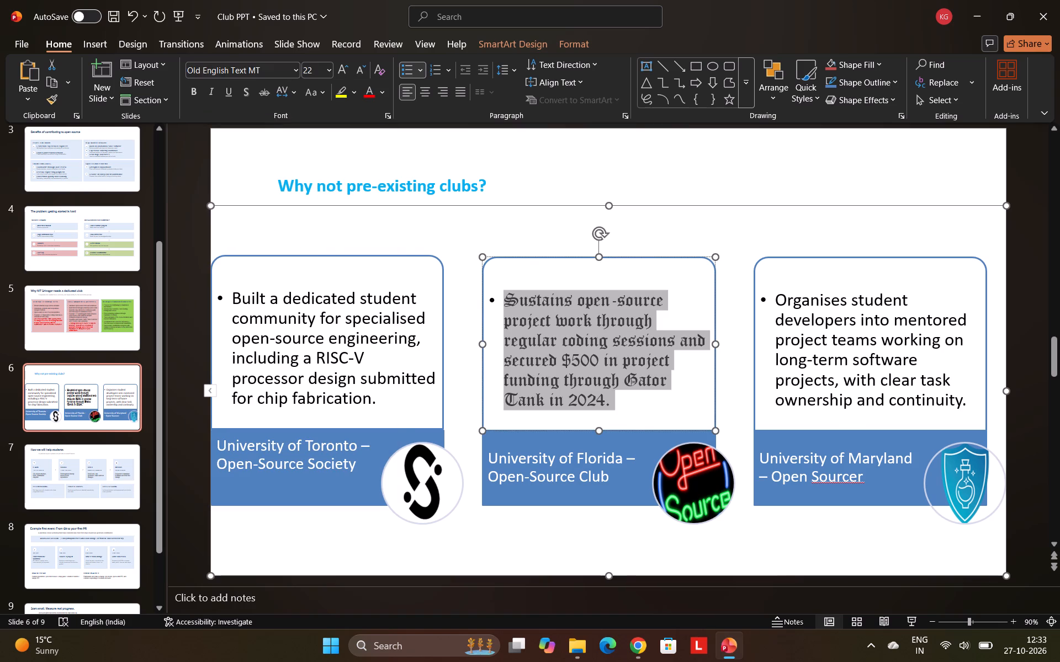
# Set the University of Florida summary's font to Times New Roman.
pyautogui.click(293, 73)
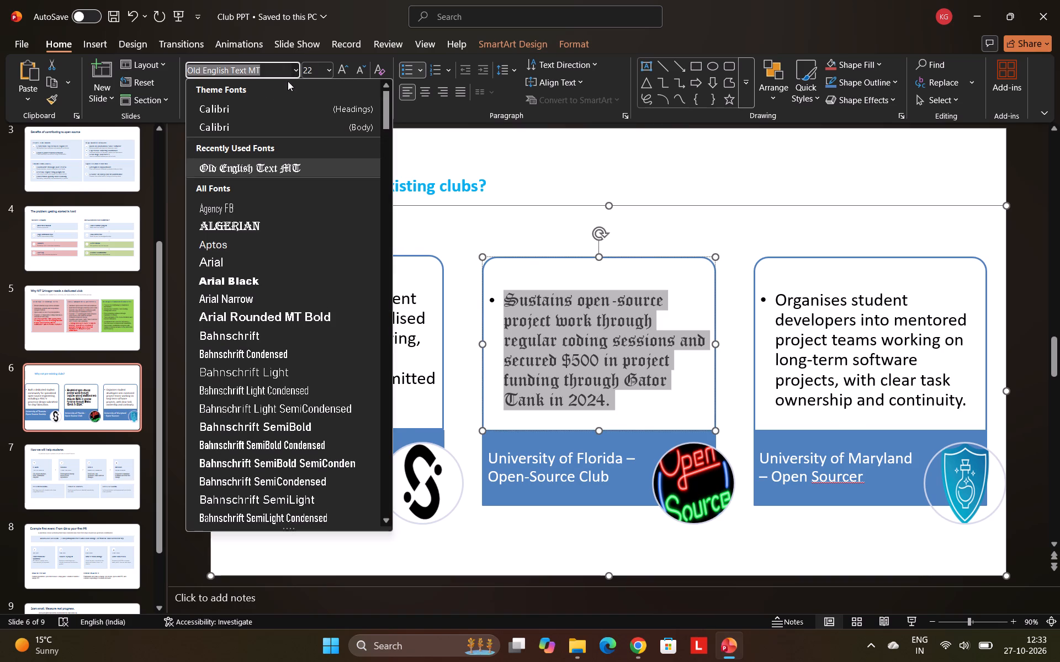
pyautogui.write('tim')
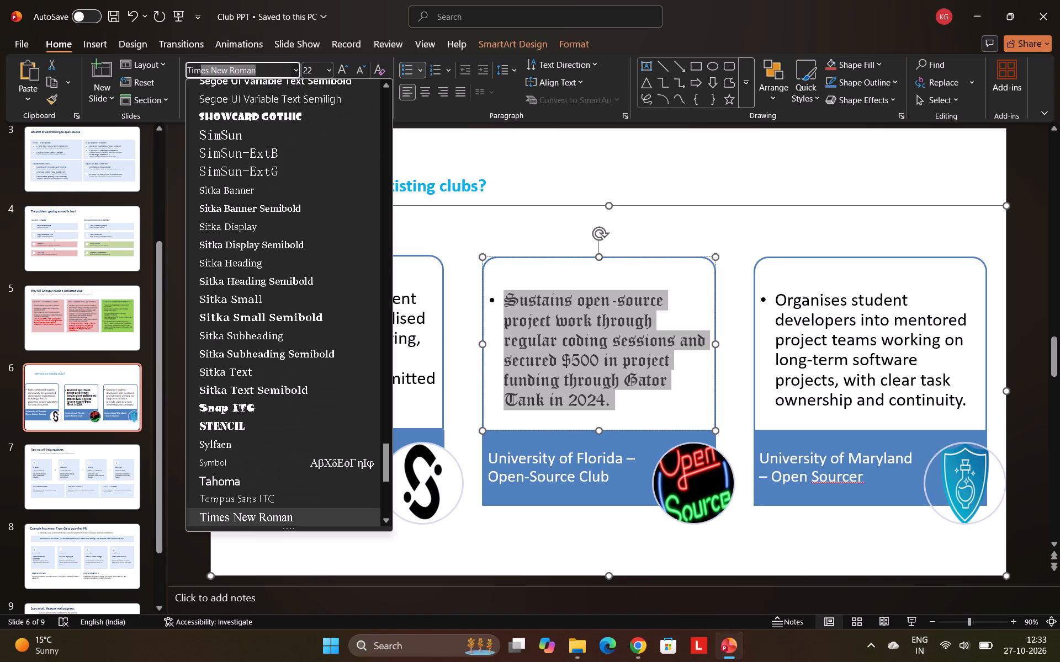
pyautogui.scroll(7, 262, 141)
pyautogui.press('Return')
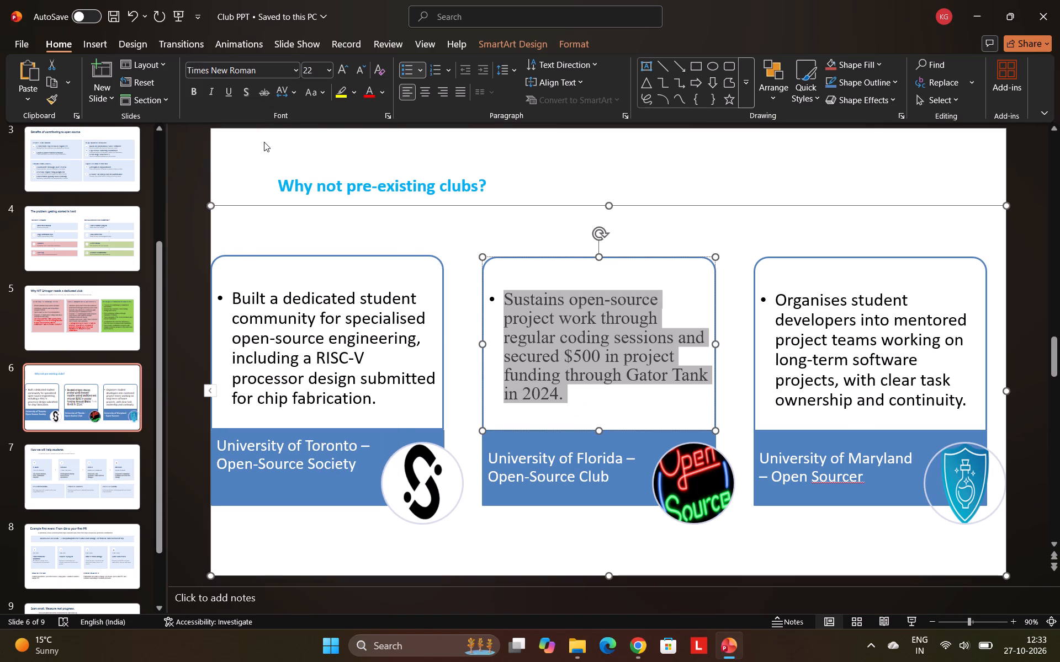
# Set the font of the whole University of Toronto summary to Times New Roman.
pyautogui.moveTo(377, 403); pyautogui.dragTo(362, 392)
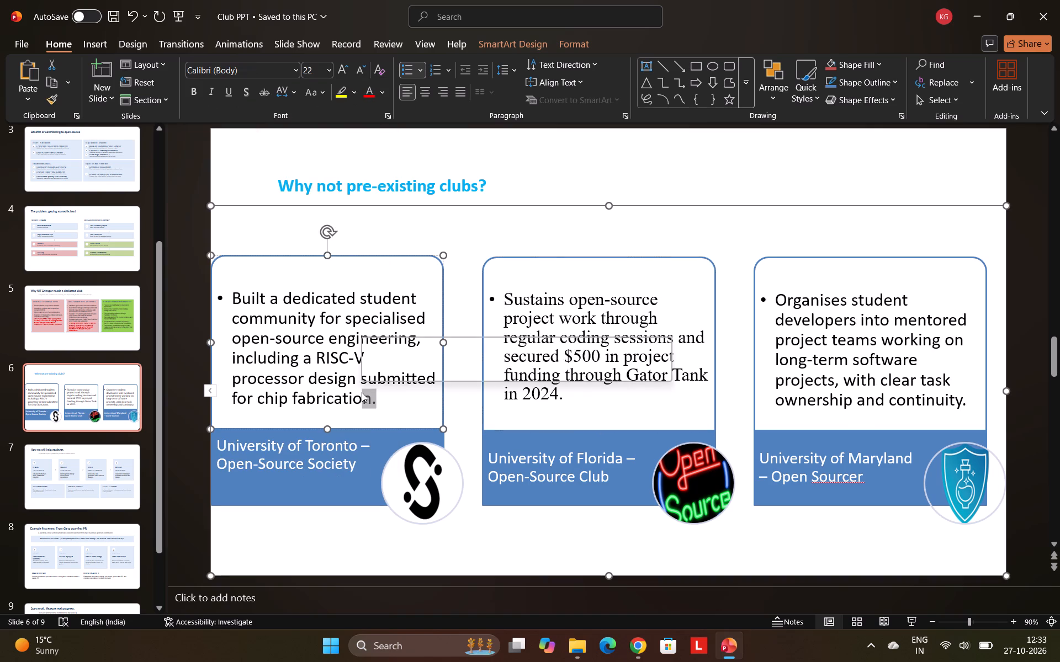
pyautogui.click(374, 399)
pyautogui.moveTo(376, 400); pyautogui.dragTo(246, 299)
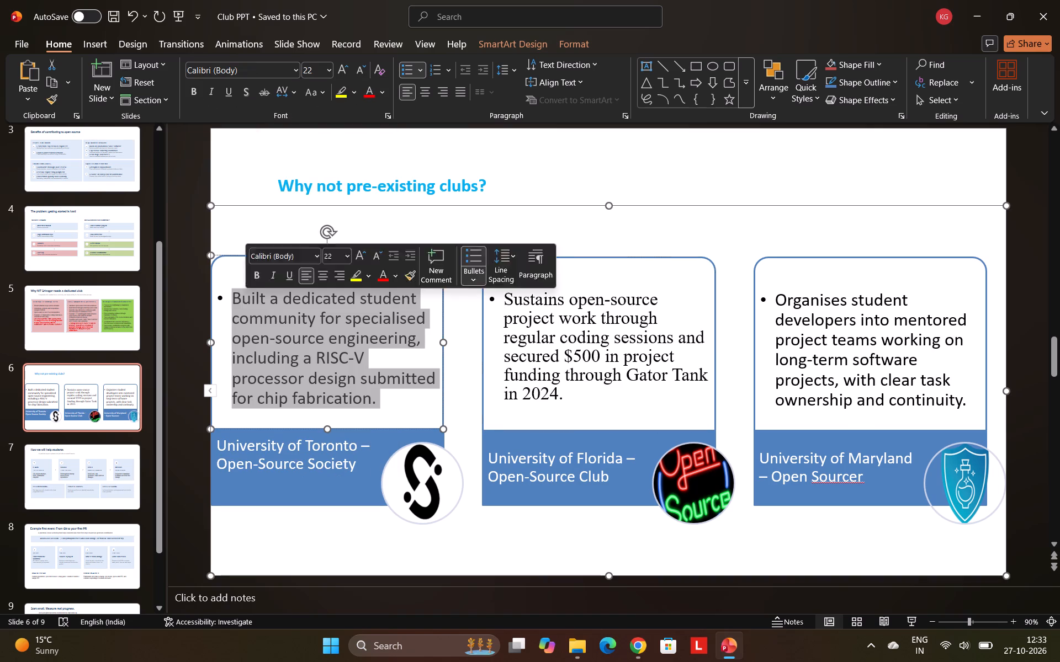
pyautogui.click(299, 70)
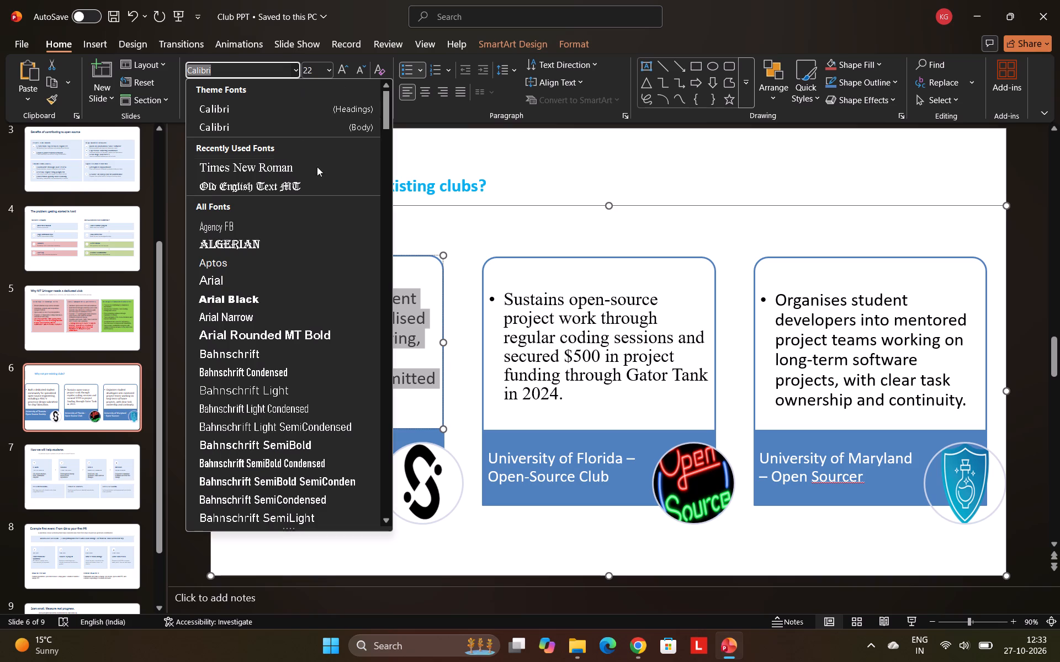
pyautogui.click(321, 170)
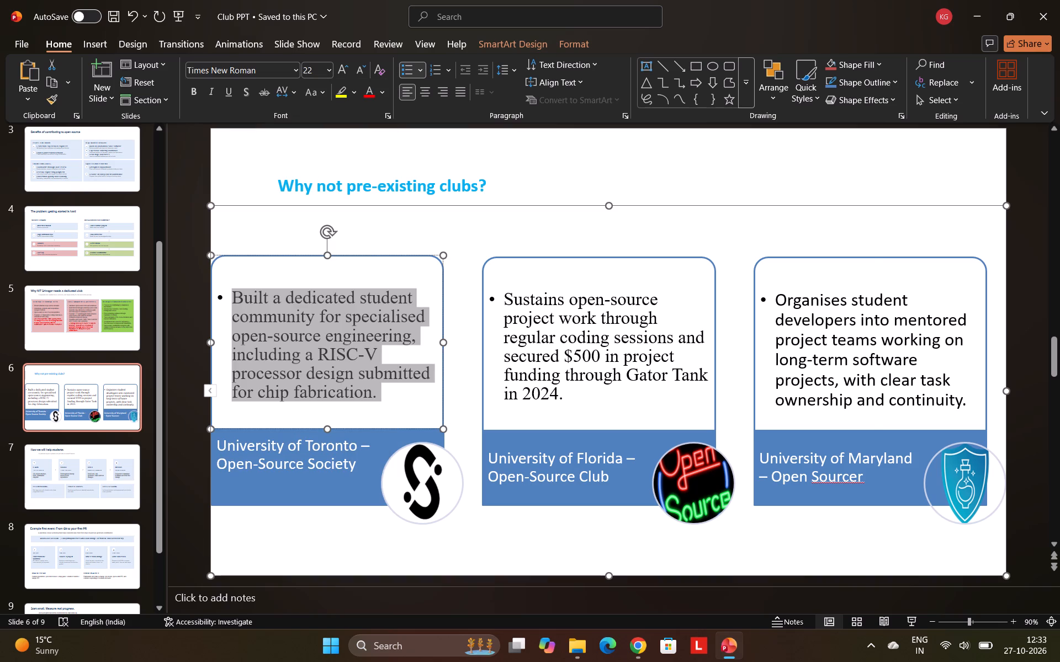
# Set the University of Maryland summary's font to Times New Roman, leaving the card in its original position.
pyautogui.click(974, 402)
pyautogui.click(971, 402)
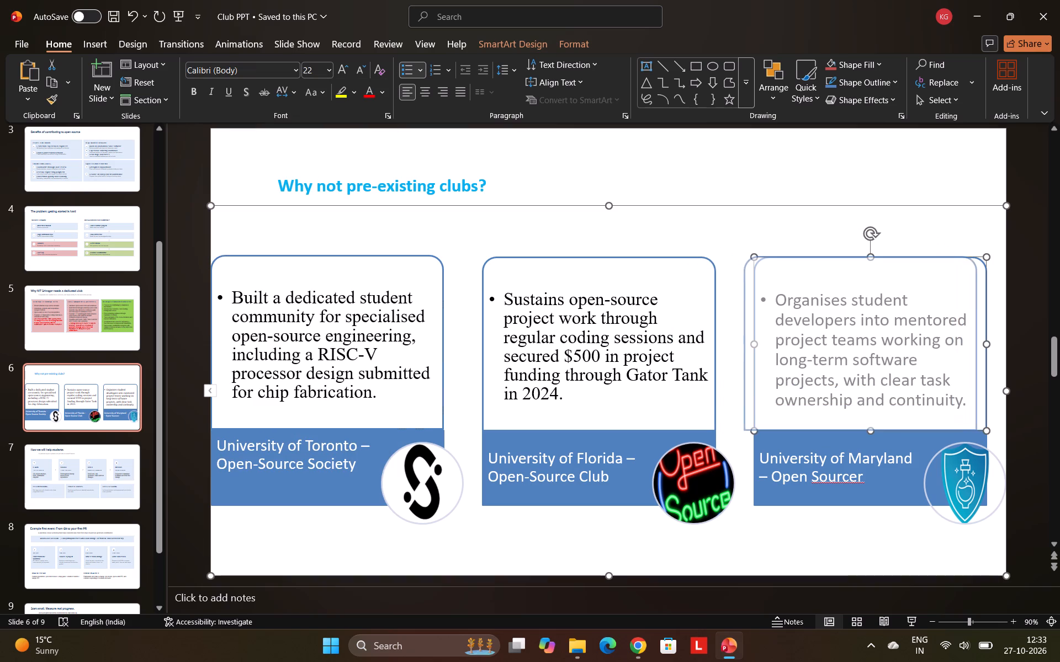
pyautogui.click(964, 404)
pyautogui.click(965, 404)
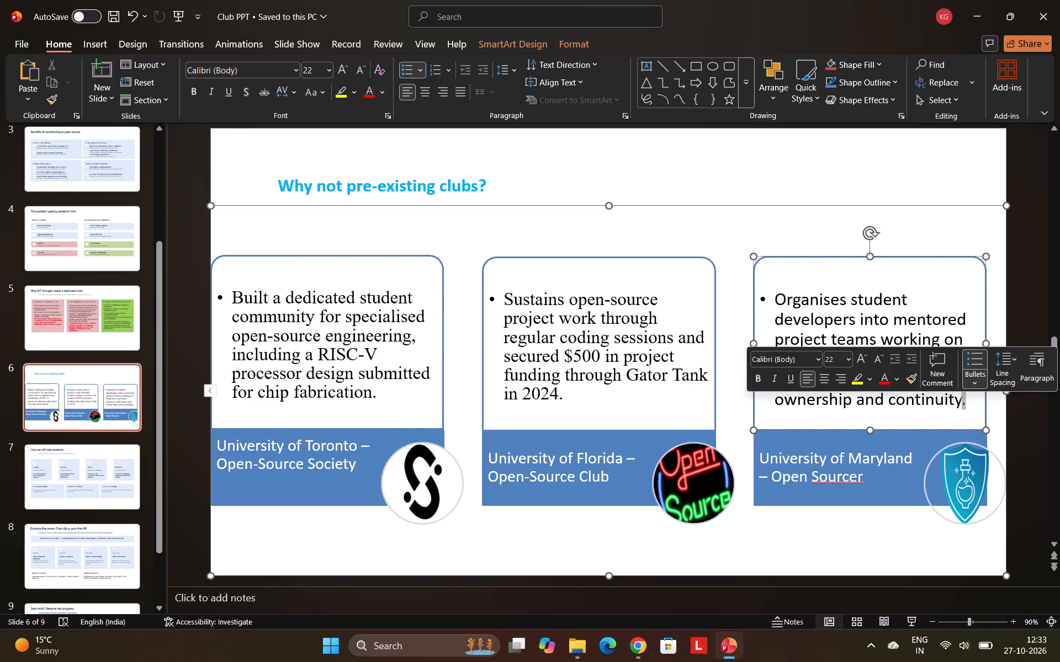
pyautogui.hotkey('ctrl', 'z')
pyautogui.click(967, 403)
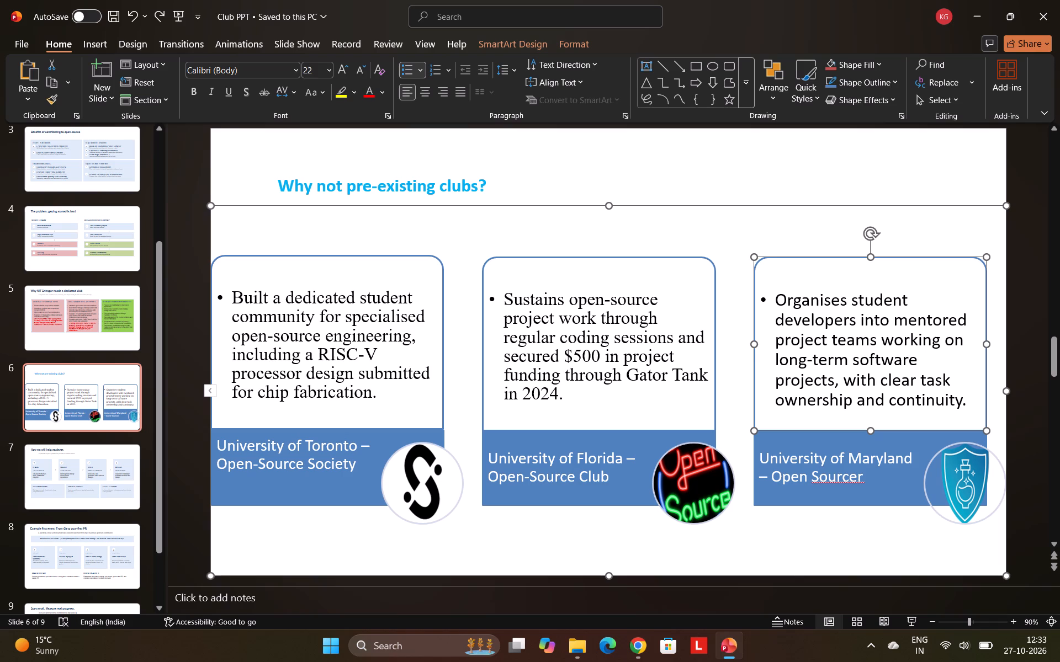
pyautogui.moveTo(962, 402); pyautogui.dragTo(808, 303)
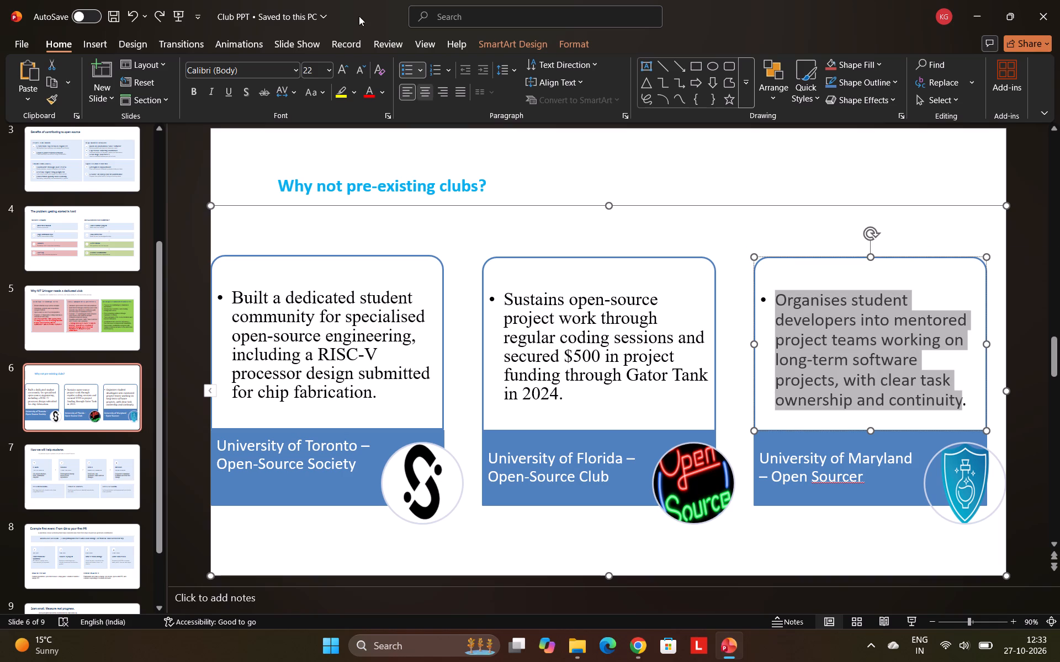
pyautogui.click(296, 66)
pyautogui.click(278, 169)
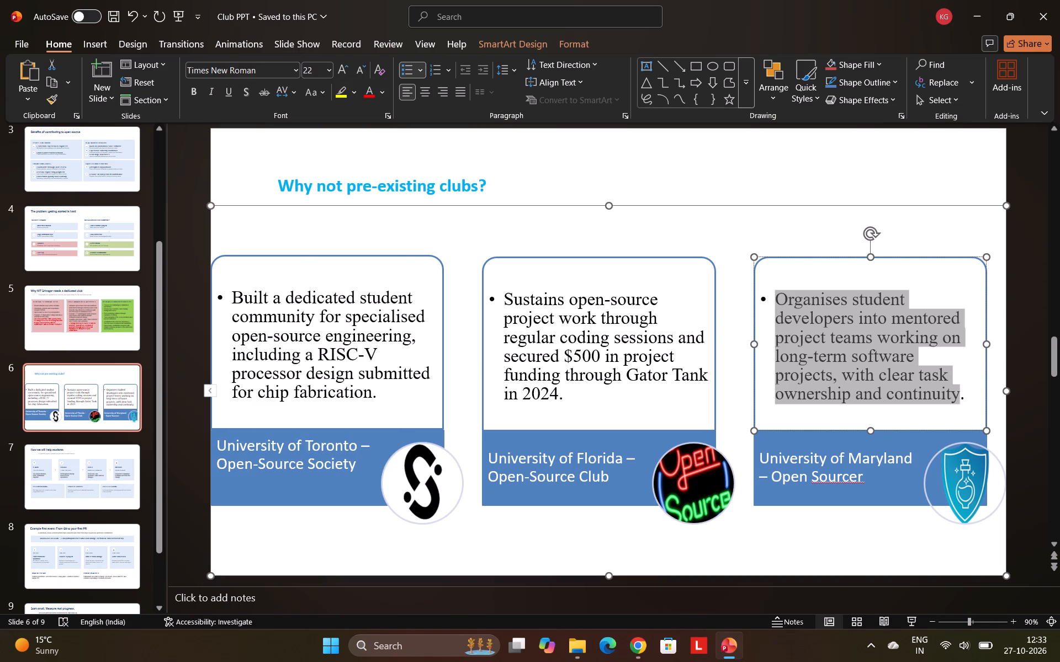
pyautogui.click(777, 189)
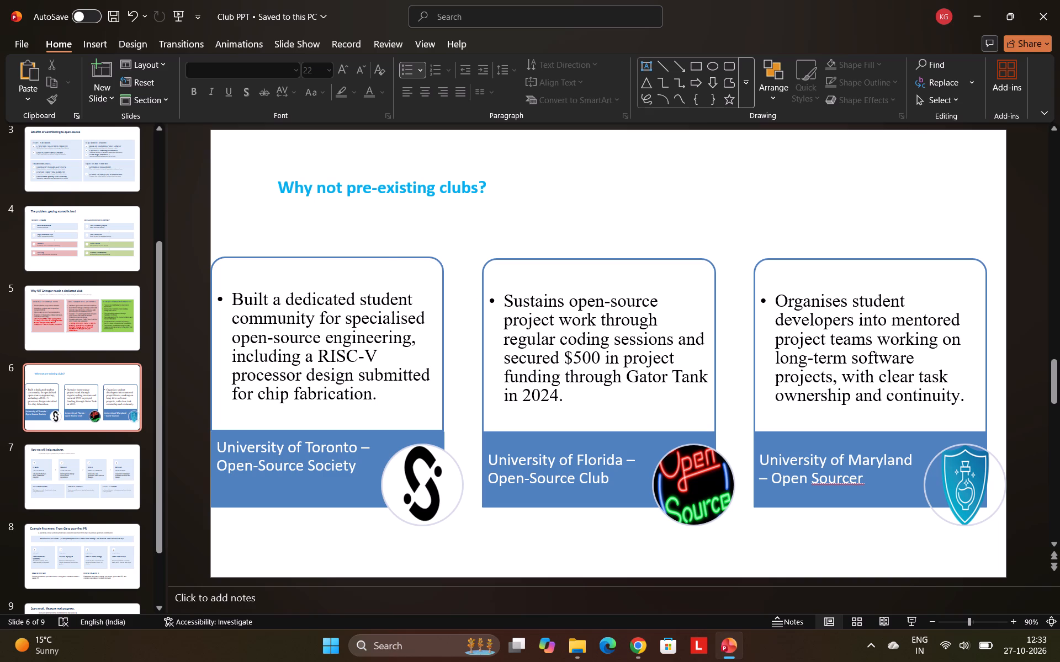
# Move the title "Why not pre-existing clubs?" slightly to the left at the same height above the cards.
pyautogui.click(551, 192)
pyautogui.click(502, 180)
pyautogui.click(485, 189)
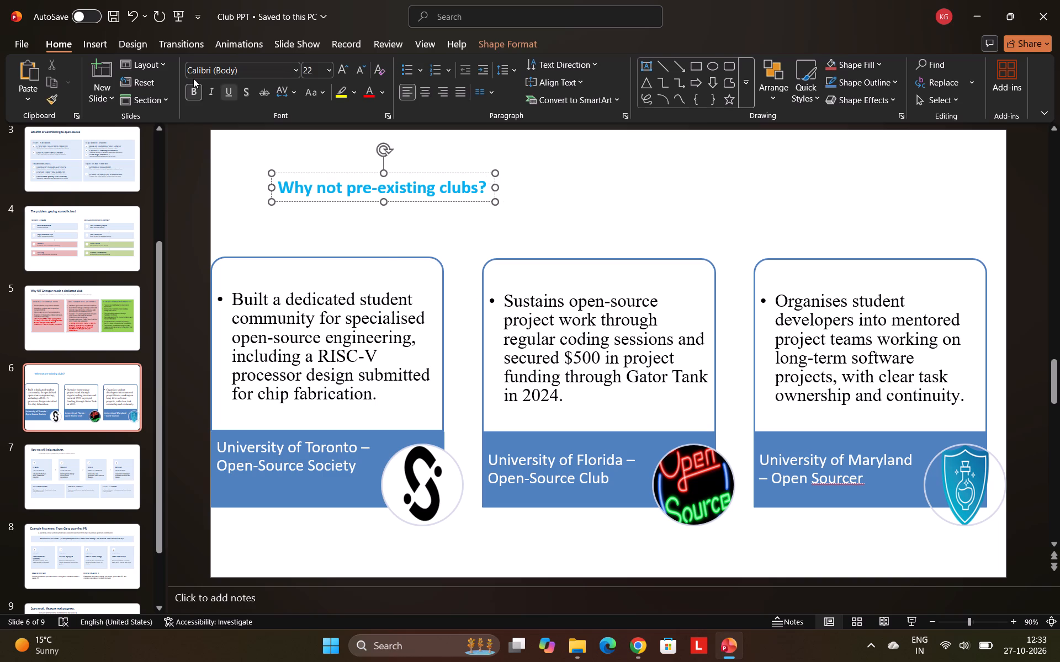
pyautogui.click(394, 173)
pyautogui.moveTo(394, 173); pyautogui.dragTo(381, 178)
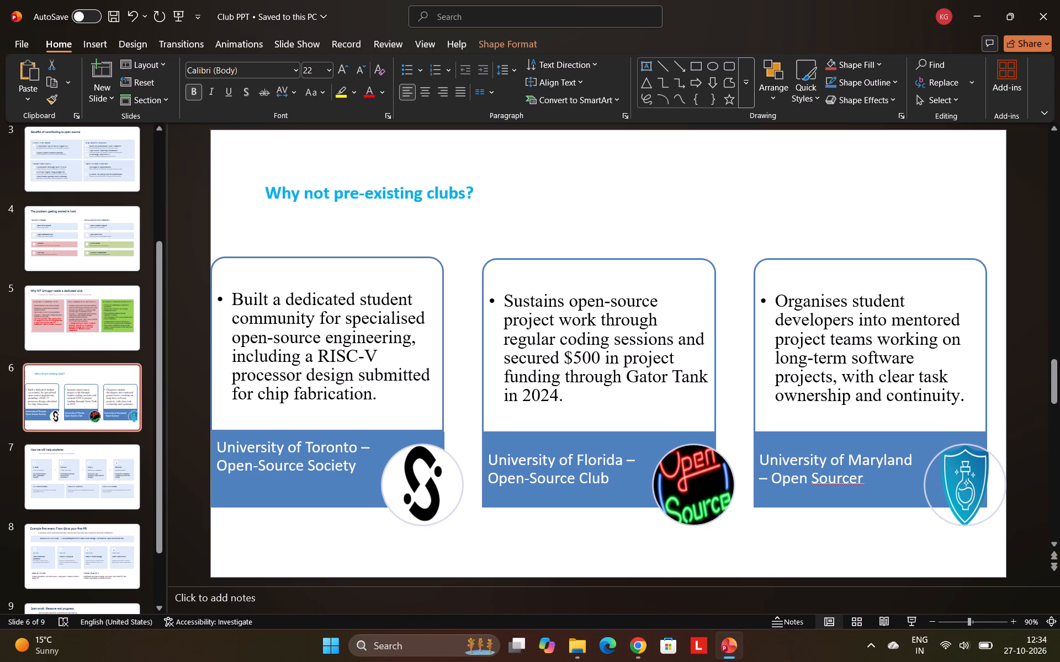
pyautogui.moveTo(381, 178); pyautogui.dragTo(375, 170)
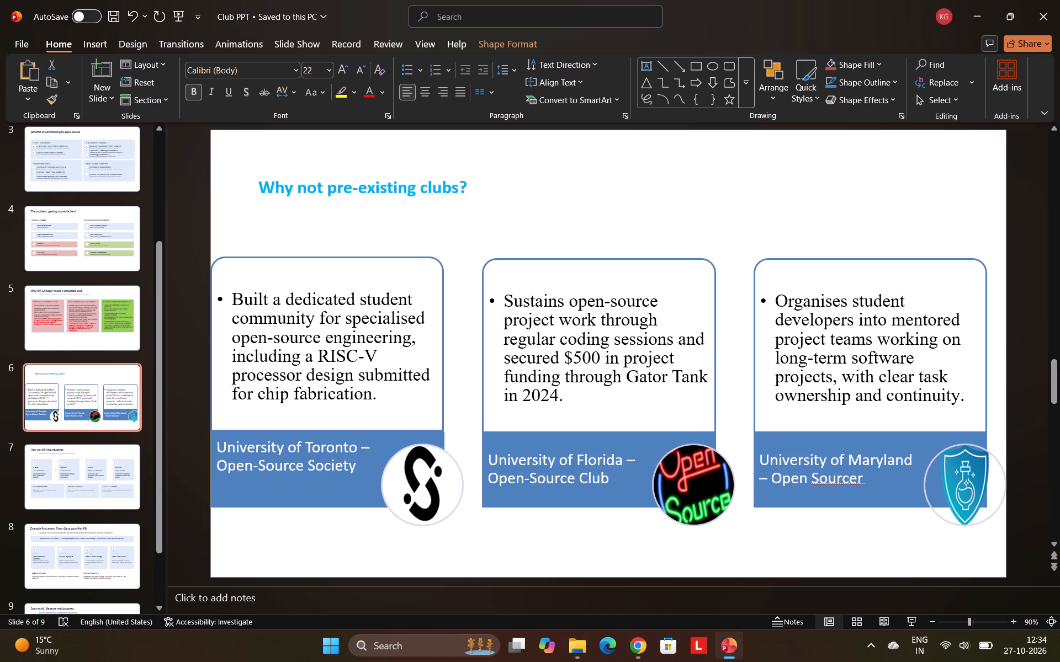
pyautogui.moveTo(375, 170); pyautogui.dragTo(375, 169)
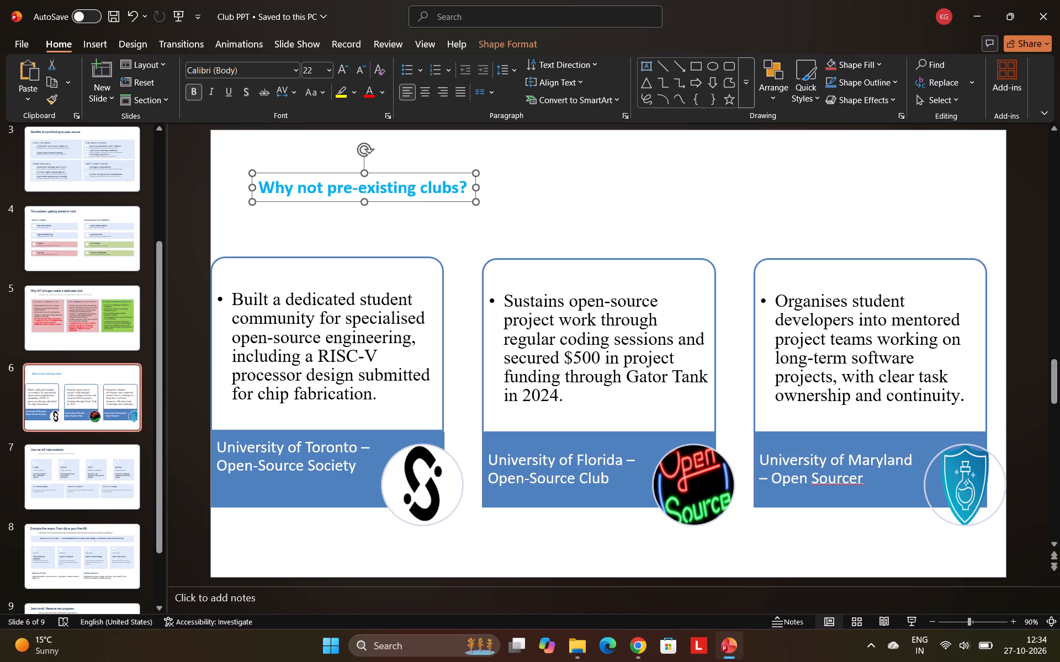
# Insert "merge into" in the slide title so it reads "Why not merge into pre-existing clubs?".
pyautogui.click(325, 189)
pyautogui.write('merge')
pyautogui.press('space')
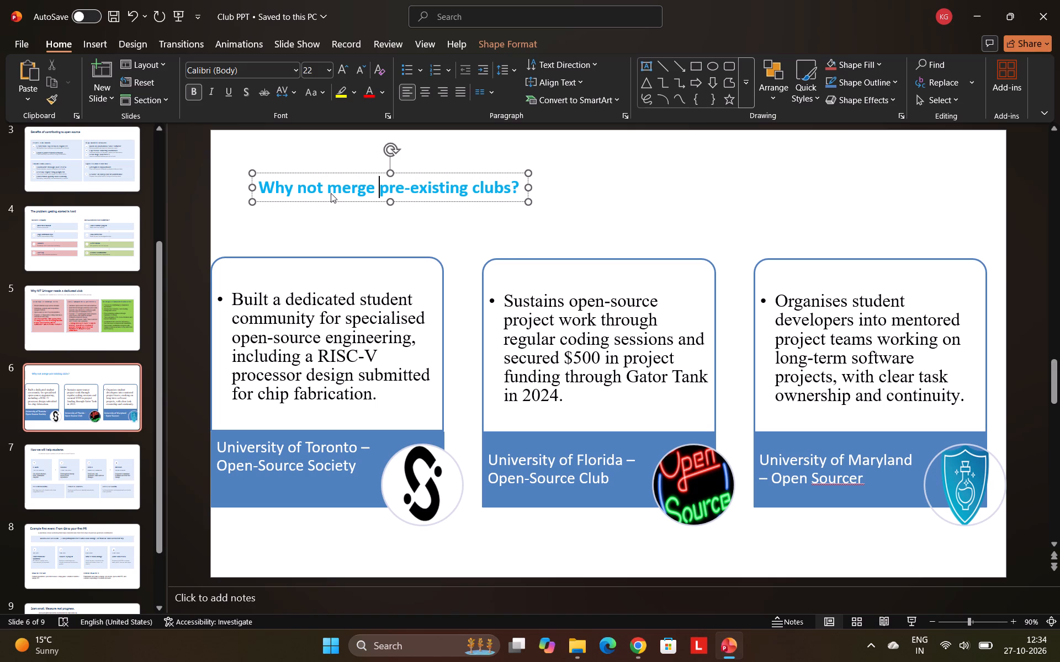
pyautogui.write('int')
pyautogui.write('o')
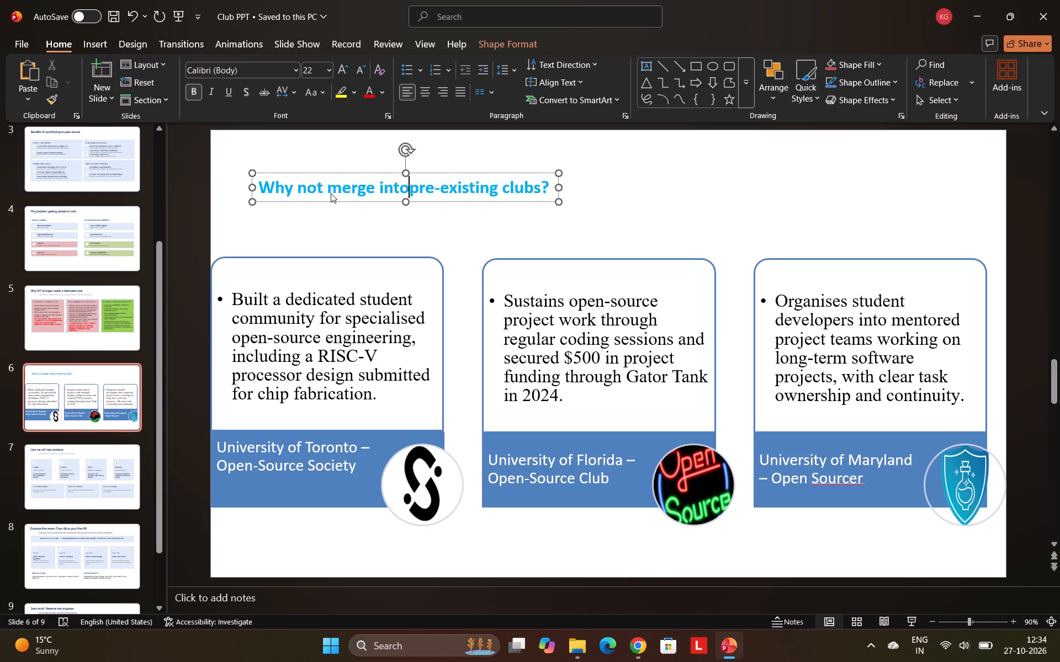
pyautogui.press('space')
pyautogui.click(595, 221)
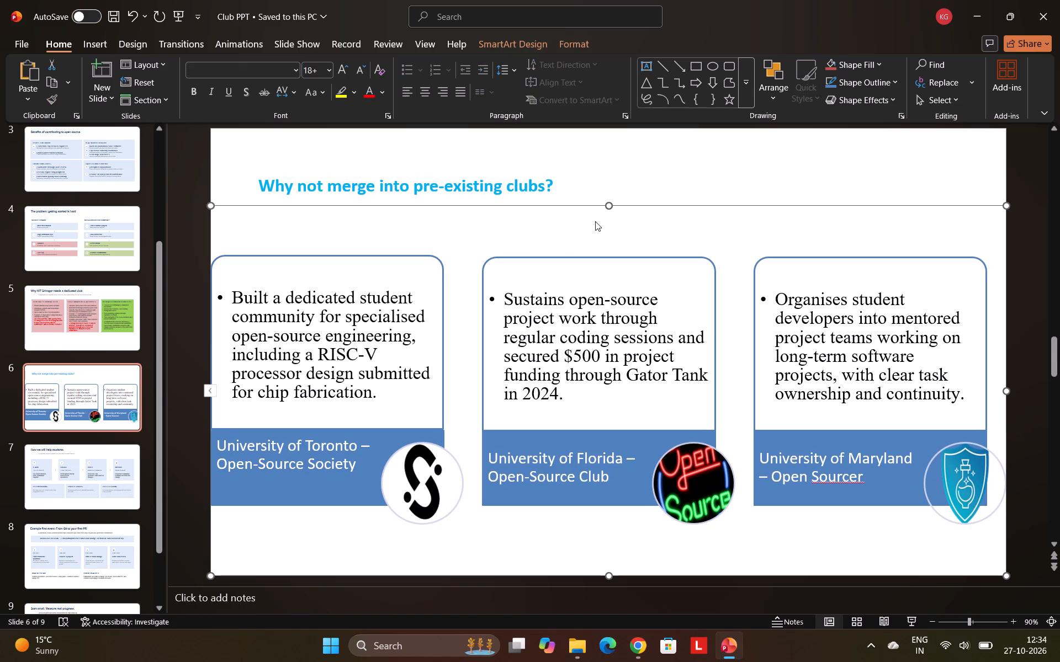
pyautogui.click(667, 177)
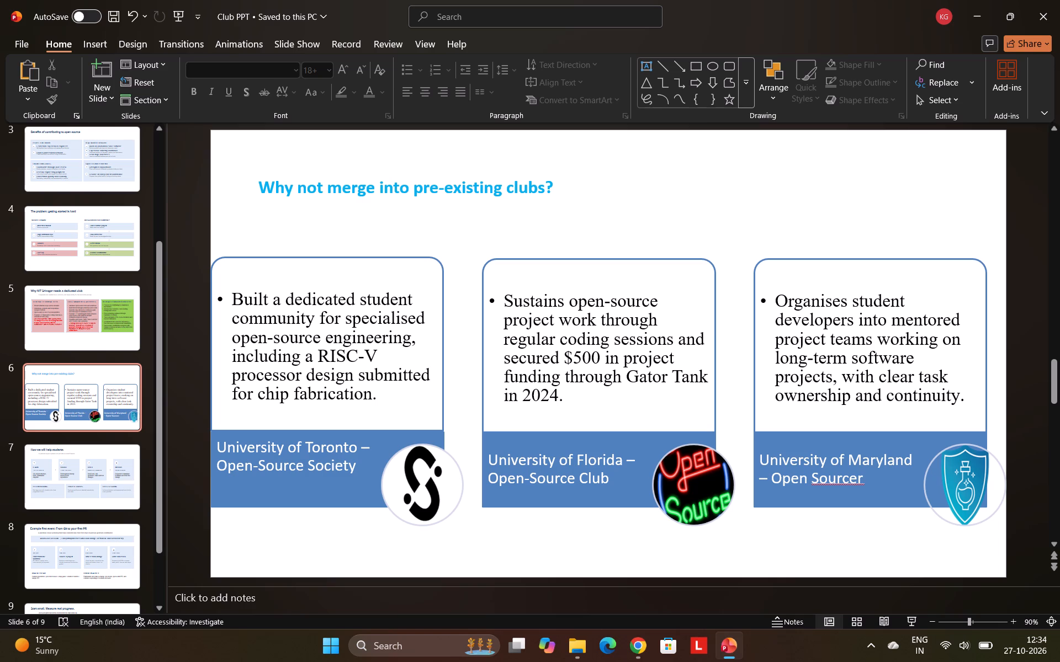
# Change the font colour of the entire title "Why not merge into pre-existing clubs?" to red.
pyautogui.click(572, 185)
pyautogui.click(544, 186)
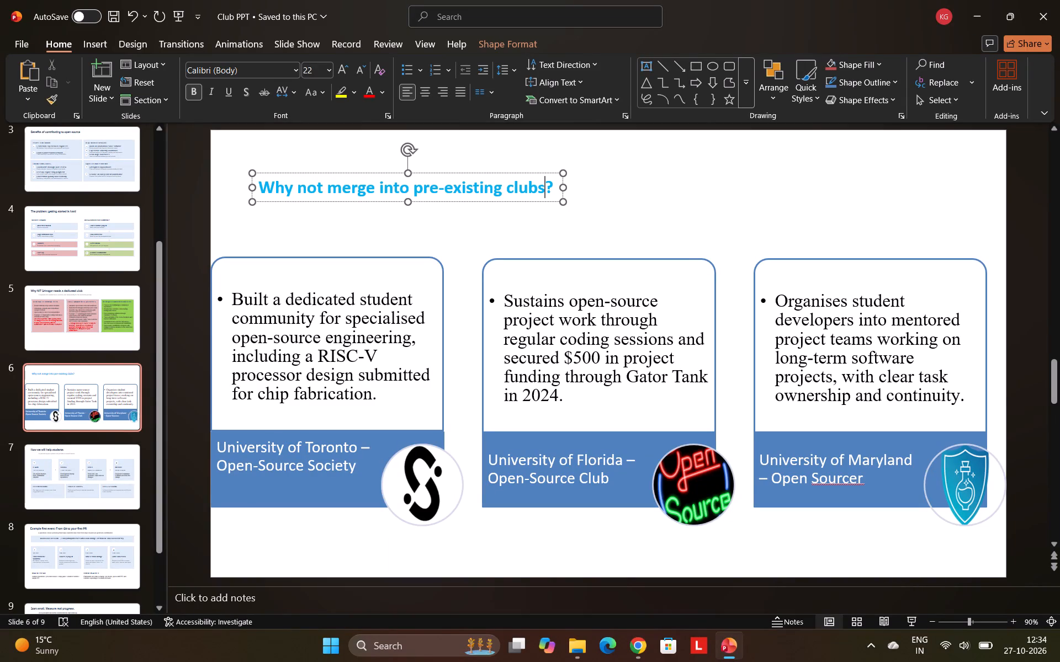
pyautogui.click(550, 172)
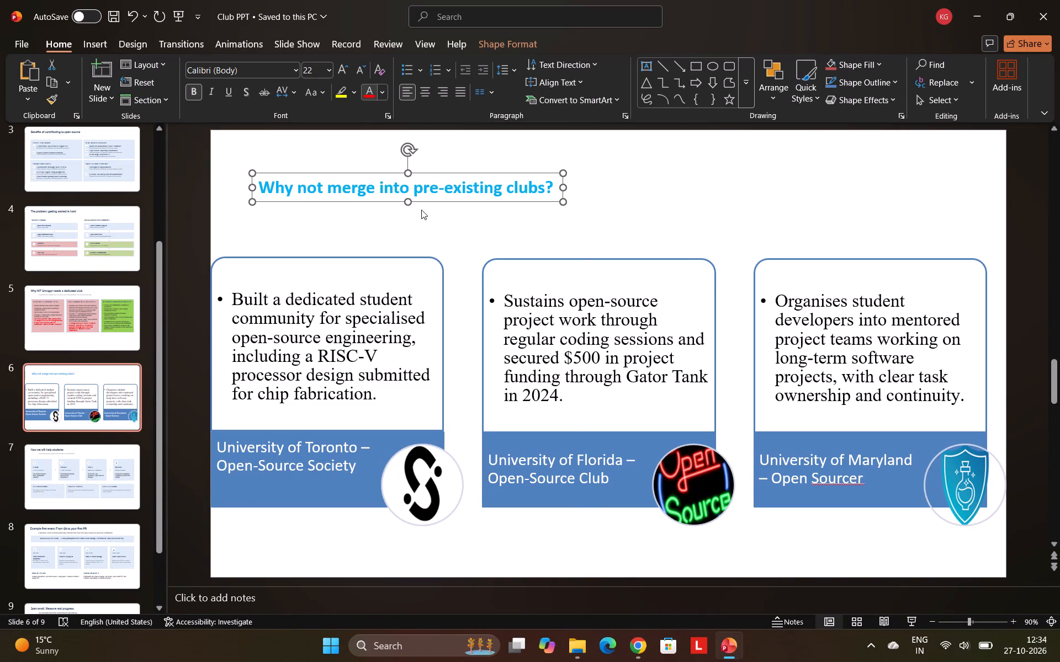
pyautogui.rightClick(428, 184)
pyautogui.click(569, 160)
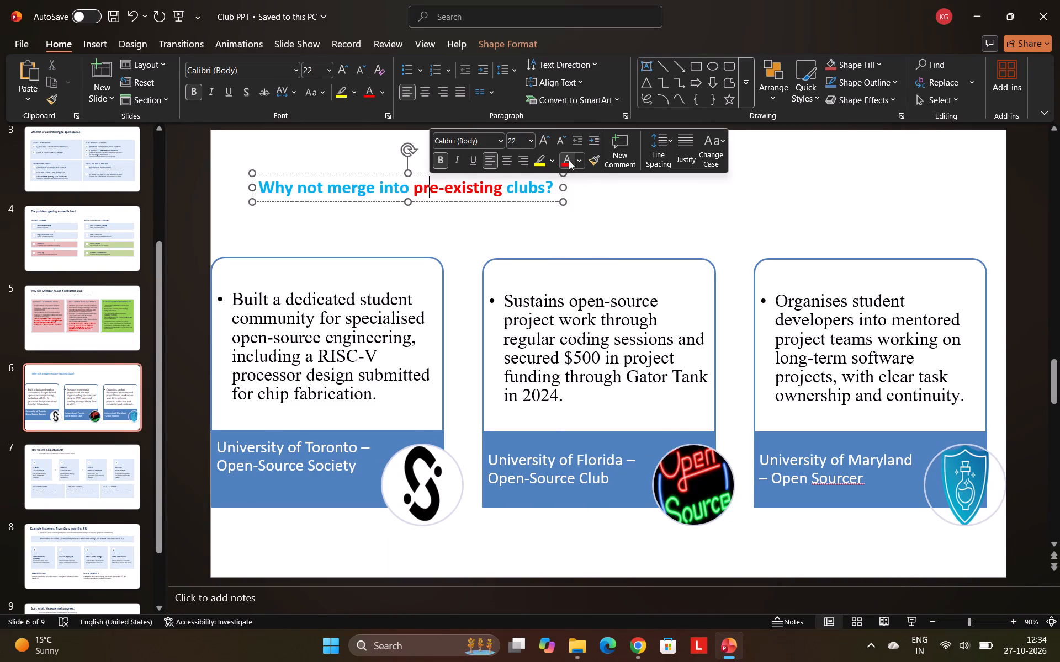
pyautogui.hotkey('ctrl', 'a')
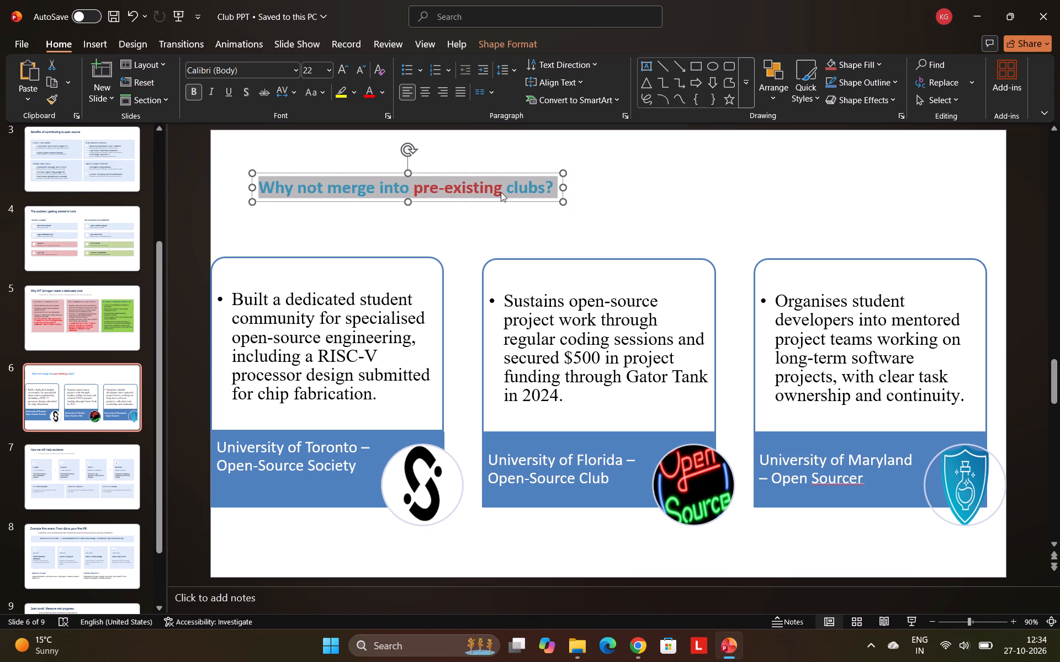
pyautogui.click(364, 96)
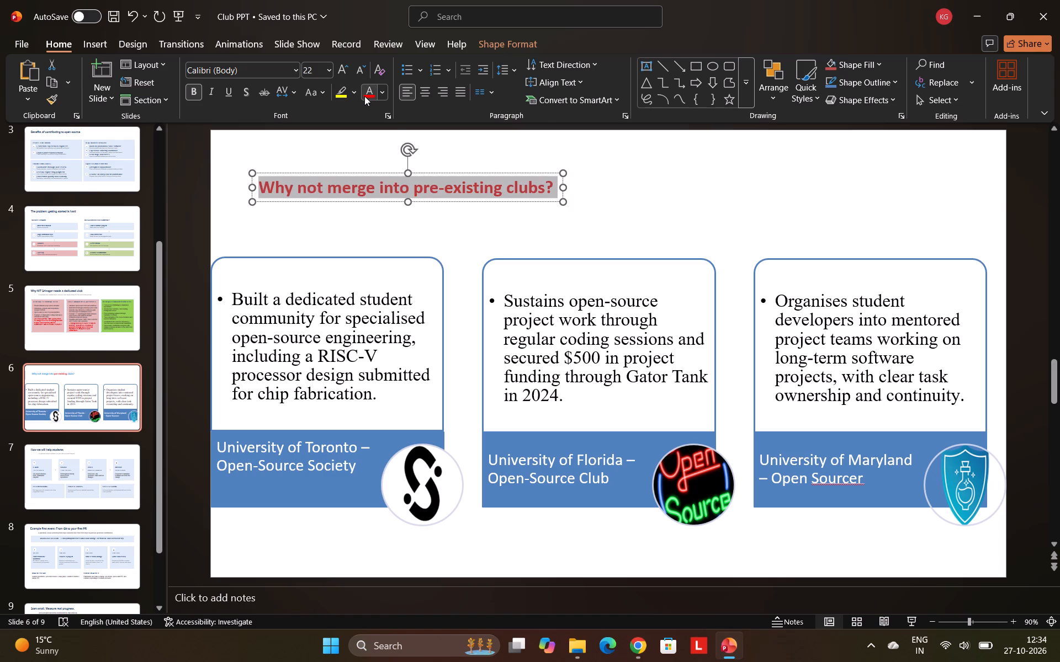
pyautogui.click(619, 209)
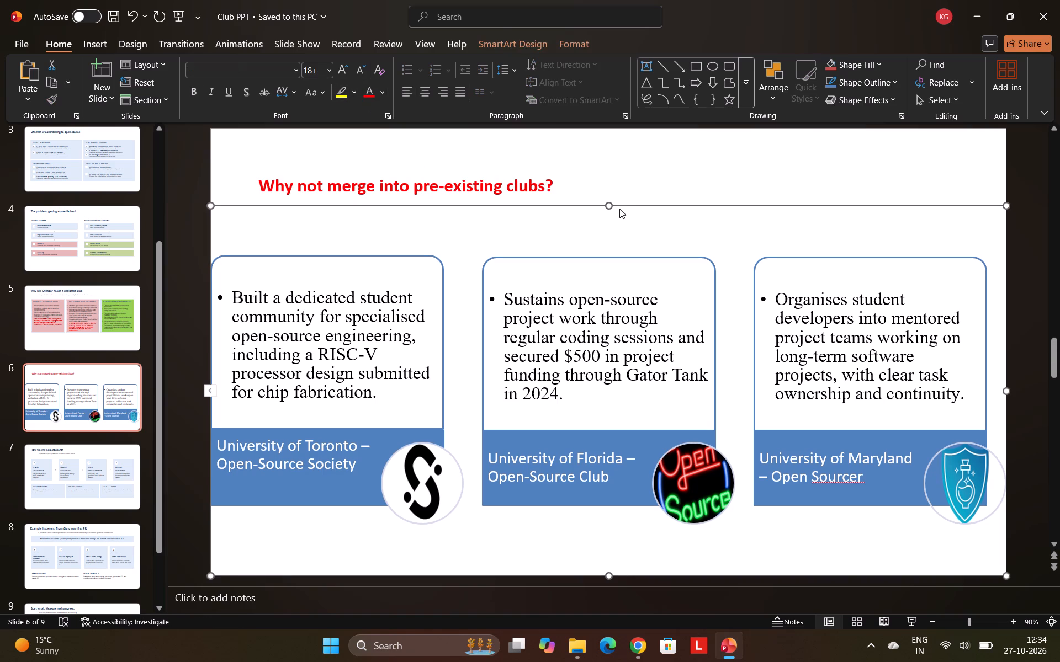
pyautogui.click(629, 191)
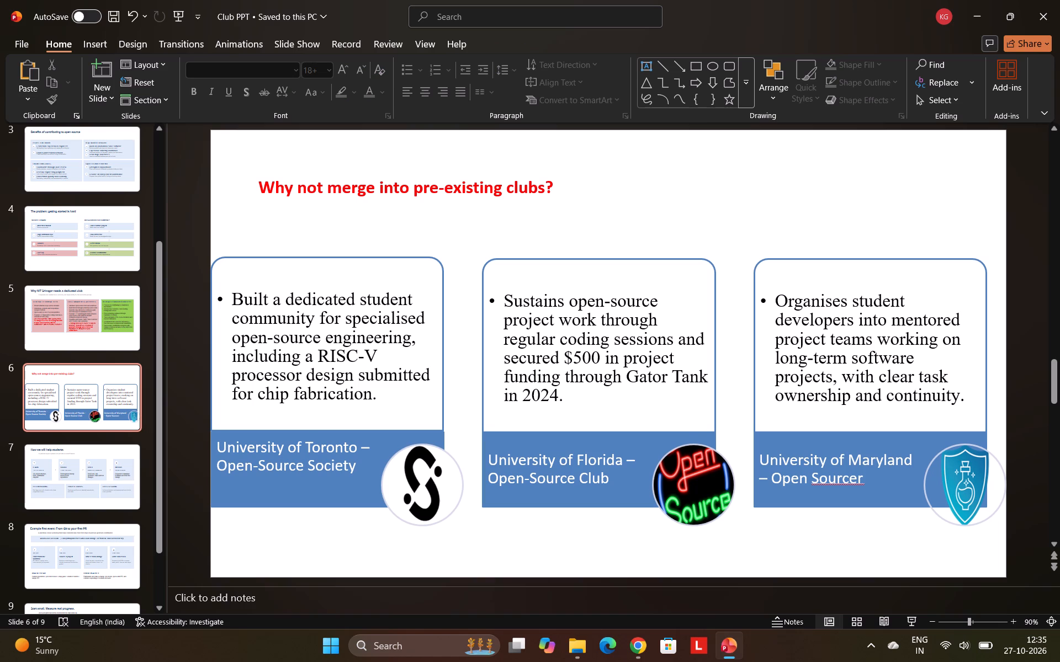
# Go to the "How we will help students" slide and save the presentation locally, leaving AutoSave off.
pyautogui.click(103, 472)
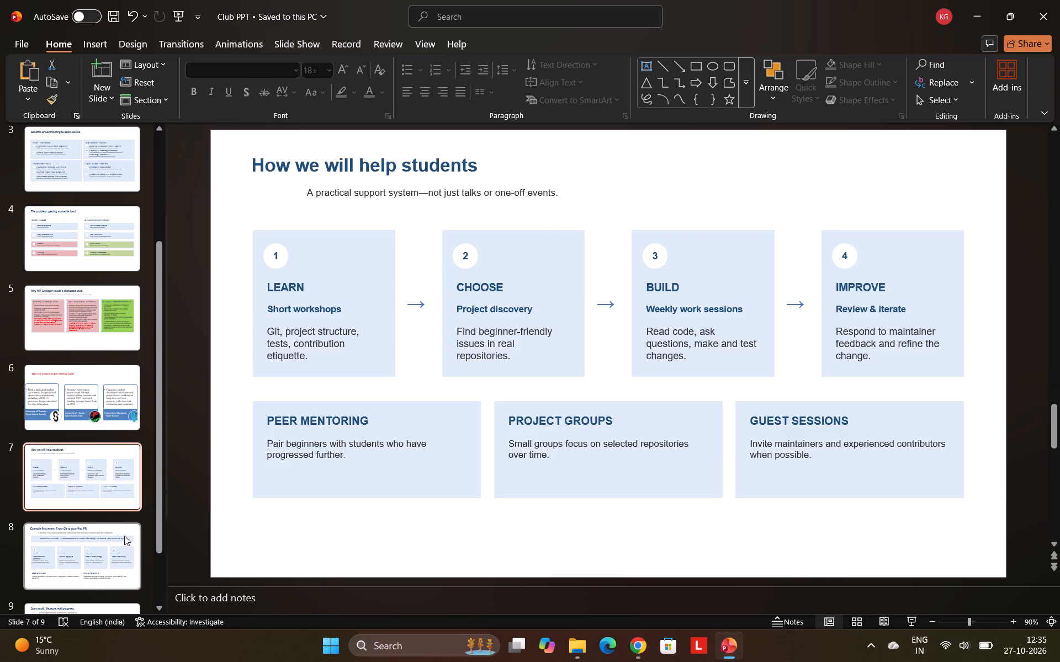
pyautogui.click(116, 22)
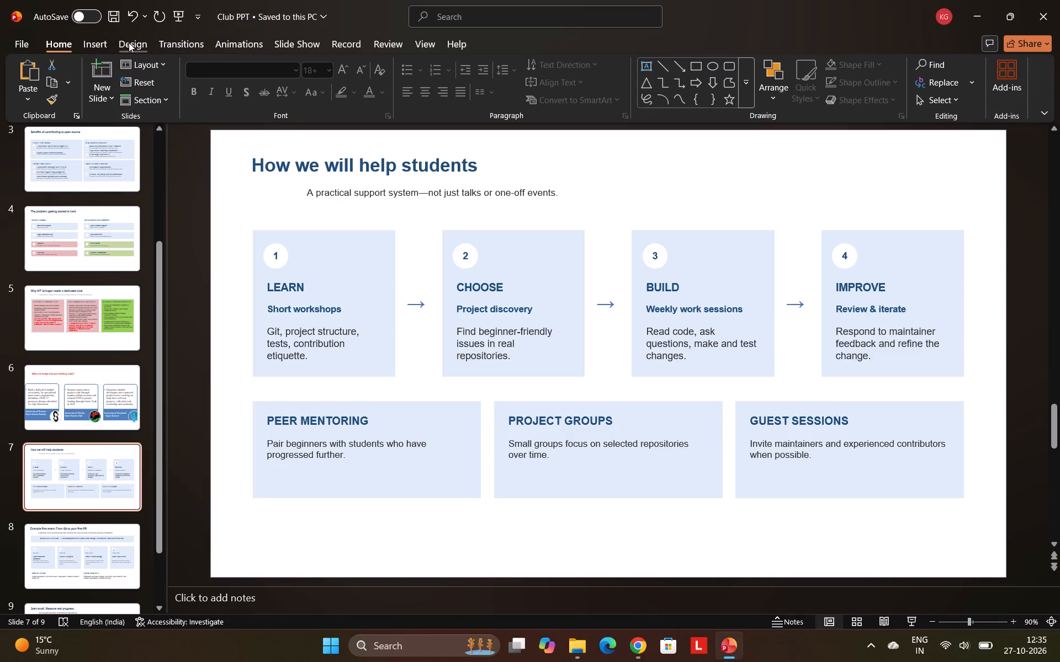
pyautogui.click(94, 11)
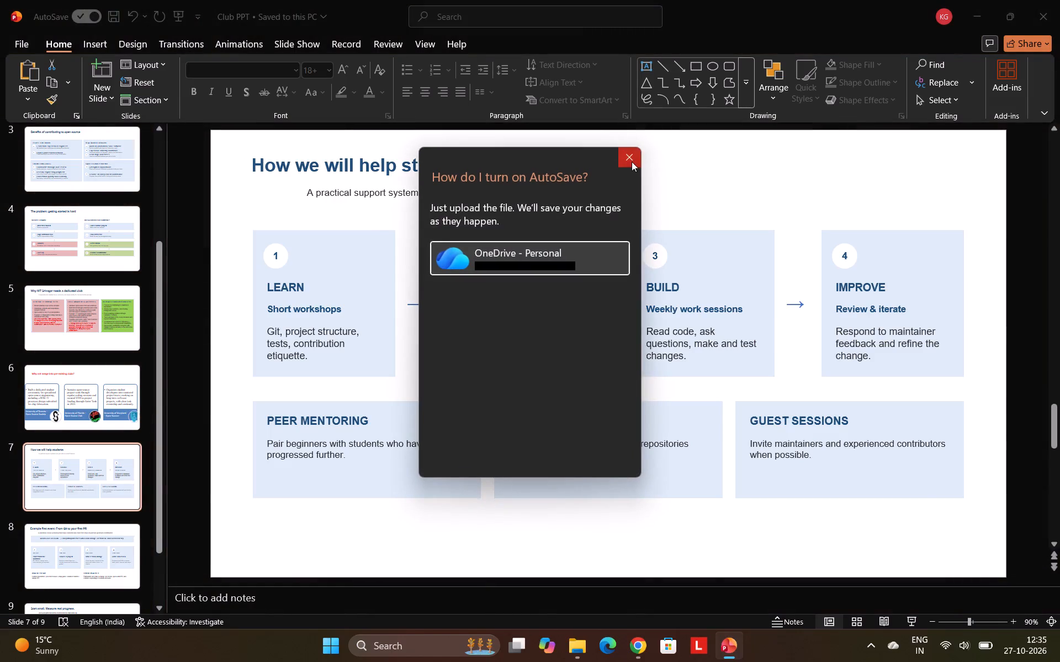
pyautogui.click(632, 162)
pyautogui.click(118, 22)
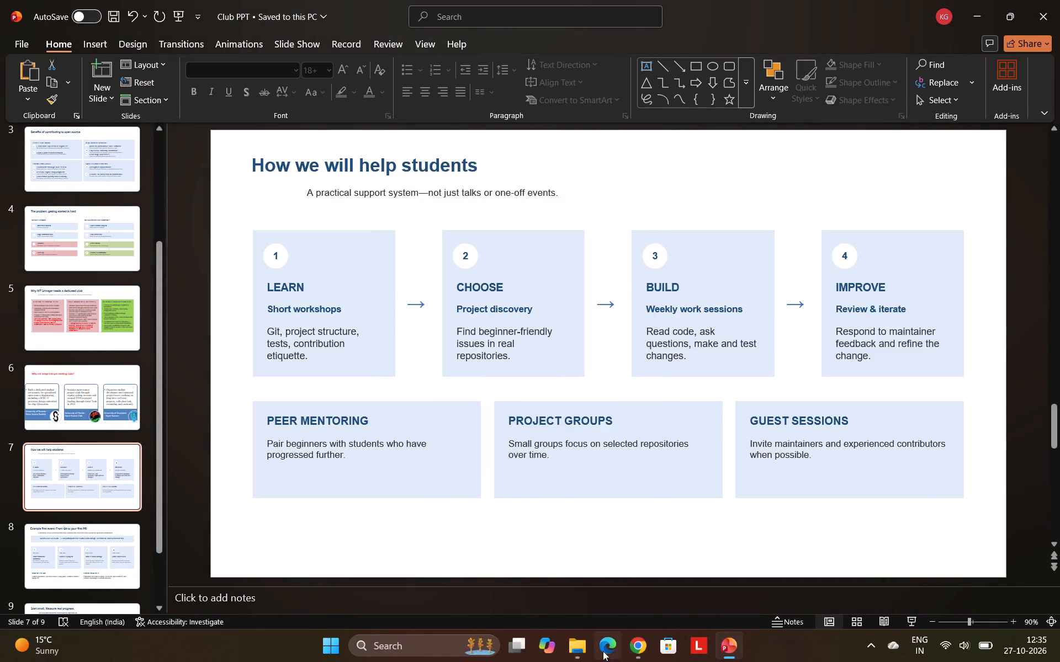
# Switch to File Explorer and open Club PPT from the Downloads folder.
pyautogui.click(589, 650)
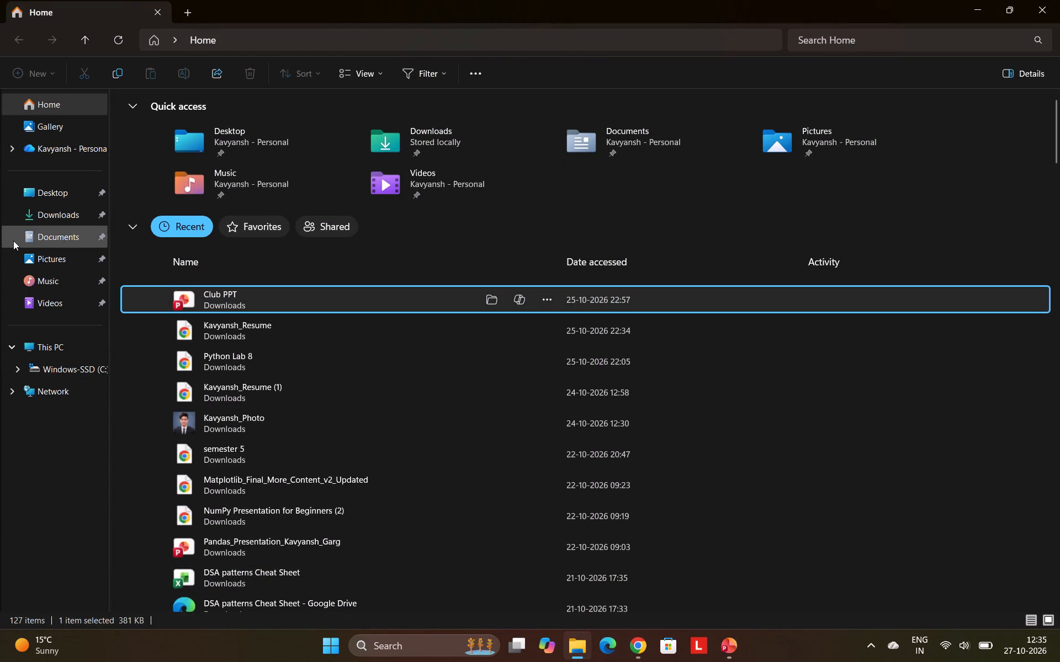
pyautogui.click(53, 216)
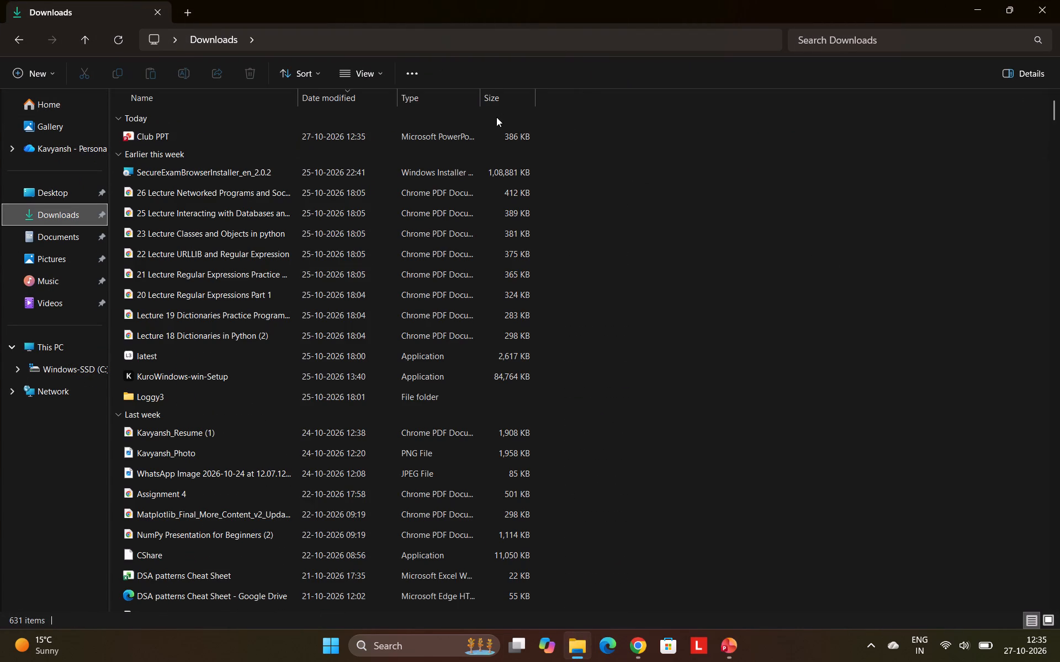
pyautogui.doubleClick(474, 135)
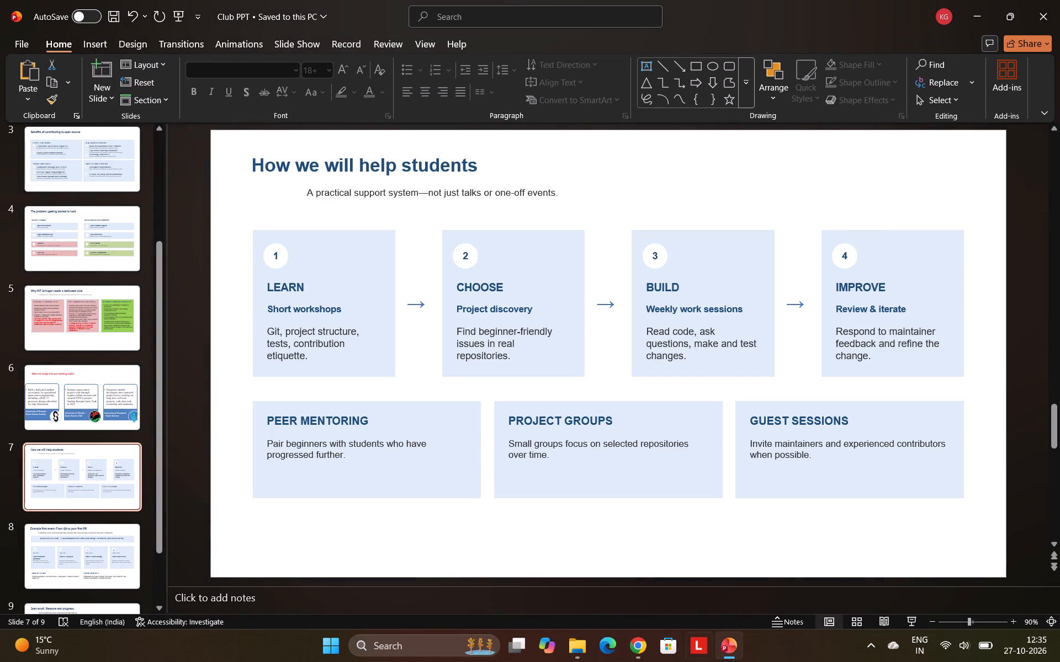
# Close the Club PPT presentation.
pyautogui.click(1048, 29)
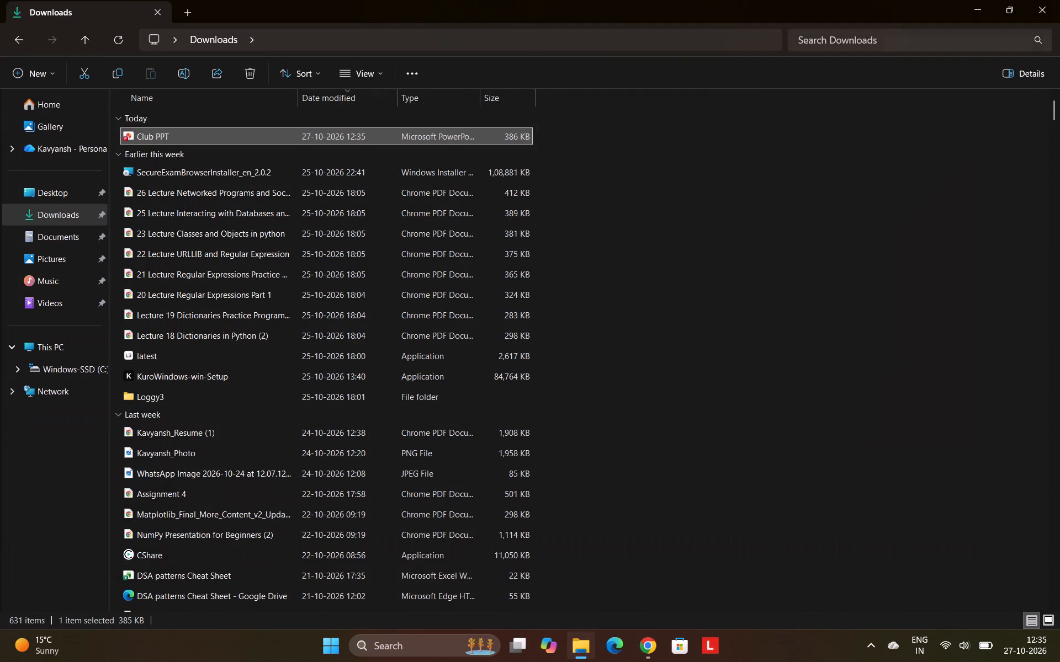
# Open the Club PPT presentation from the Downloads folder.
pyautogui.doubleClick(452, 136)
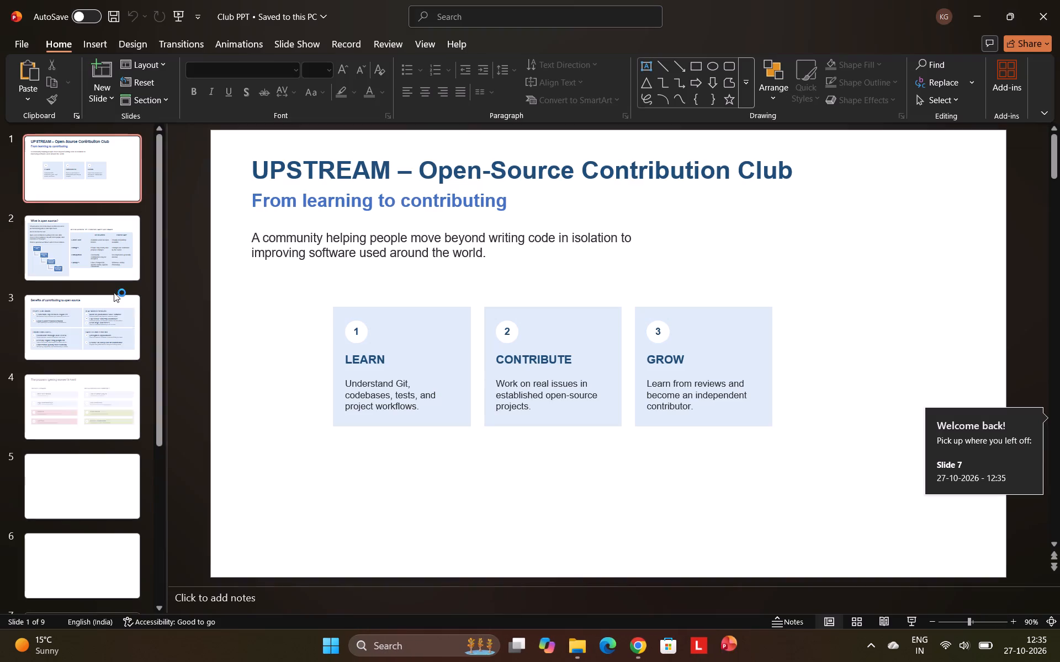
# Look through the slides of the presentation, finishing on the "Why not merge into pre-existing clubs?" slide.
pyautogui.click(41, 376)
pyautogui.click(73, 506)
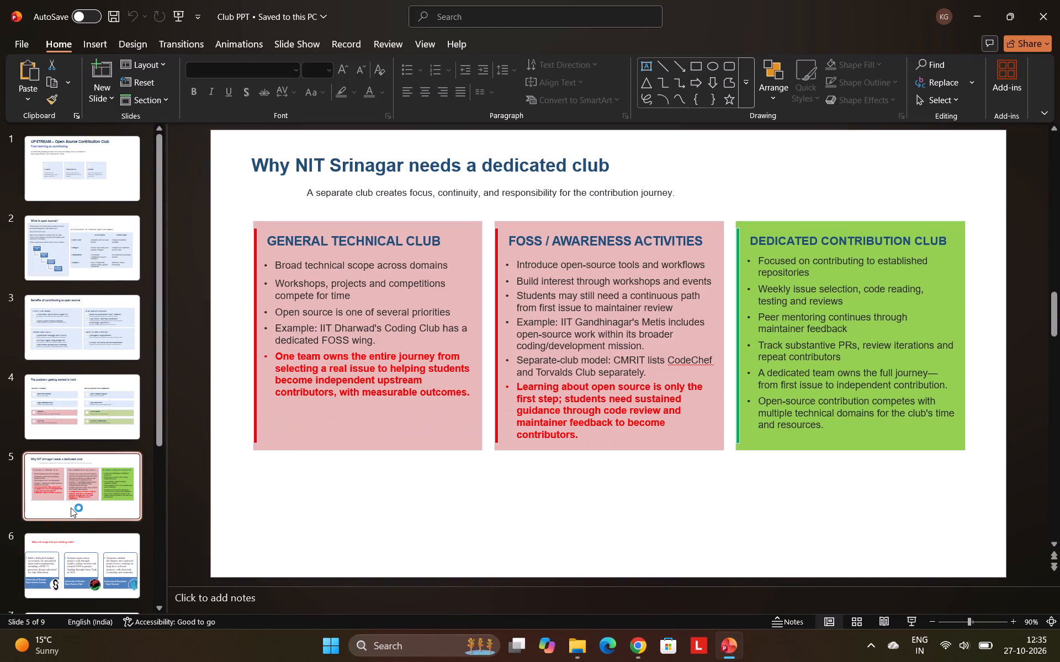
pyautogui.click(98, 560)
pyautogui.click(55, 462)
pyautogui.click(97, 356)
pyautogui.click(98, 317)
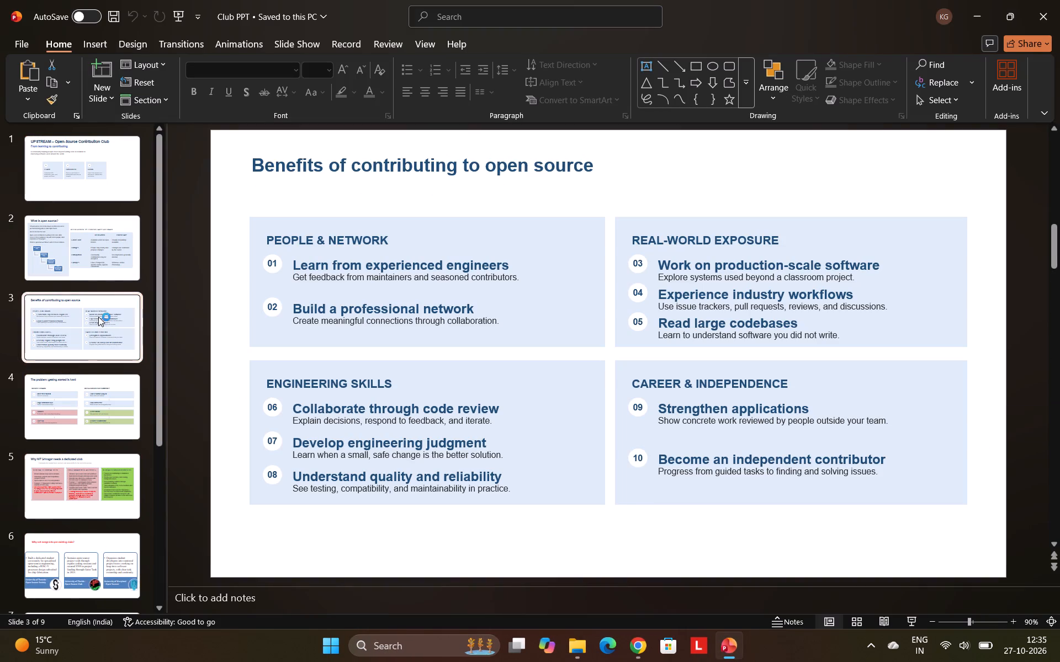
pyautogui.click(118, 440)
pyautogui.click(87, 533)
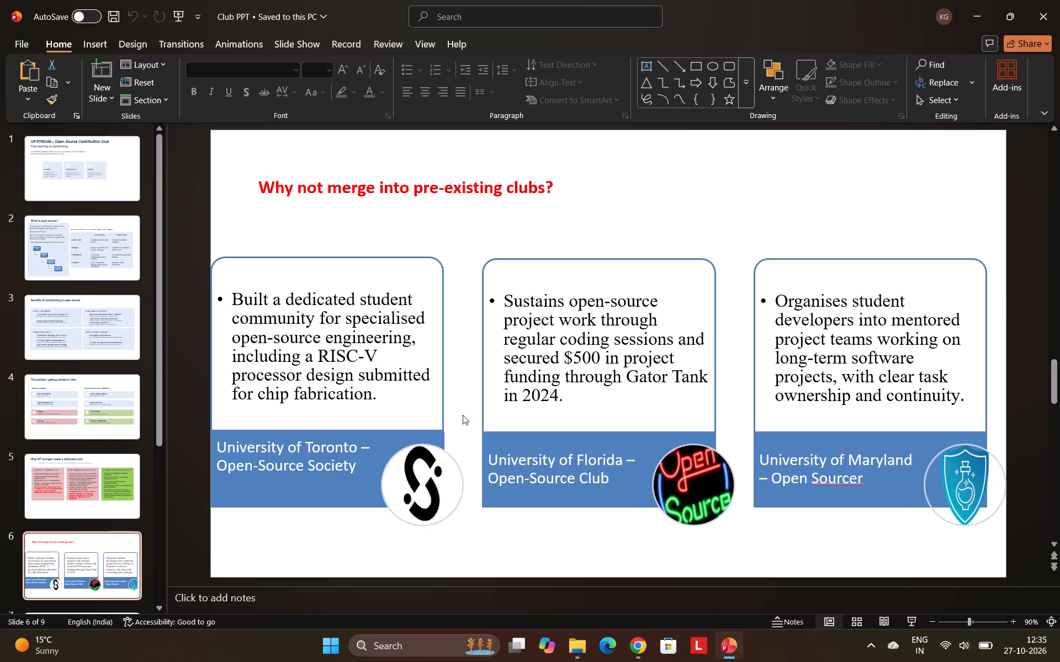
# Format the "University of Toronto – Open-Source Society" label as bold italic Times New Roman, without underline.
pyautogui.moveTo(354, 468); pyautogui.dragTo(239, 437)
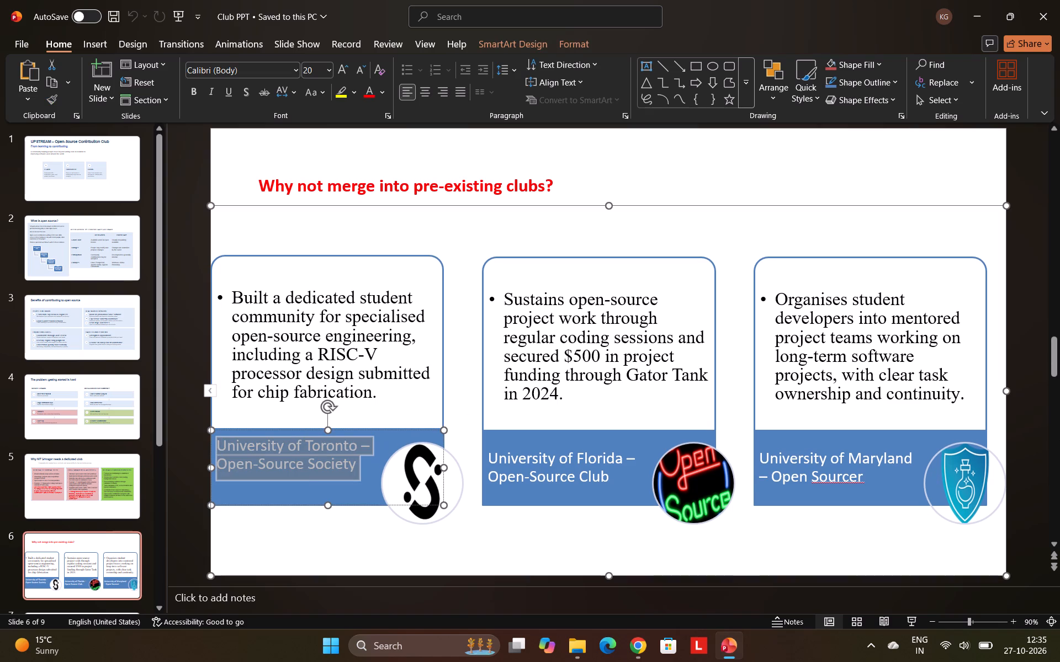
pyautogui.moveTo(239, 437); pyautogui.dragTo(239, 437)
pyautogui.click(244, 418)
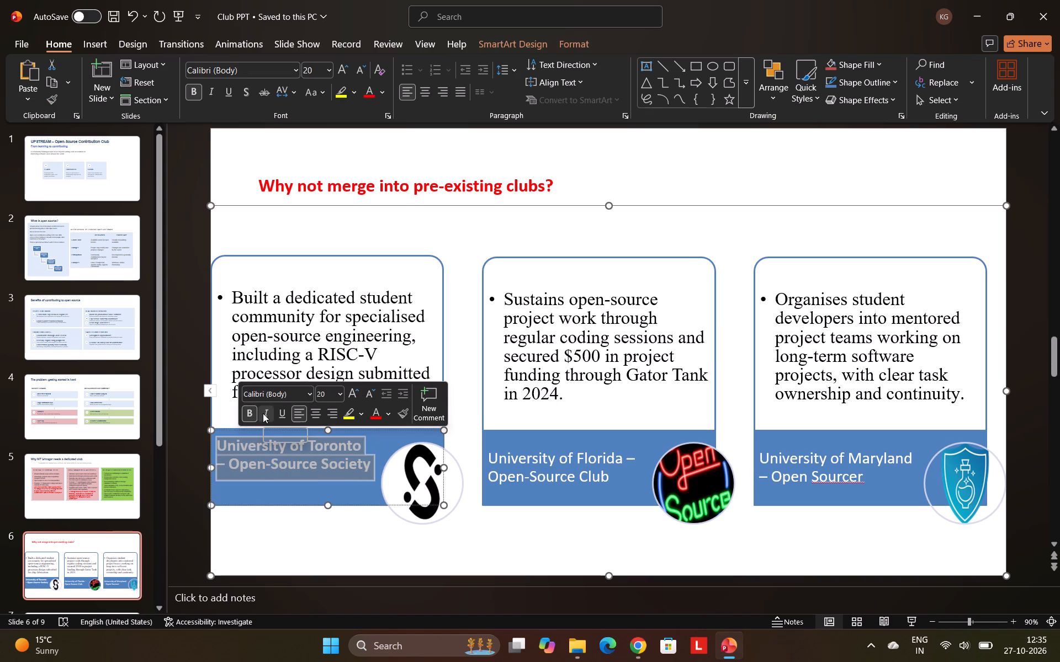
pyautogui.click(280, 412)
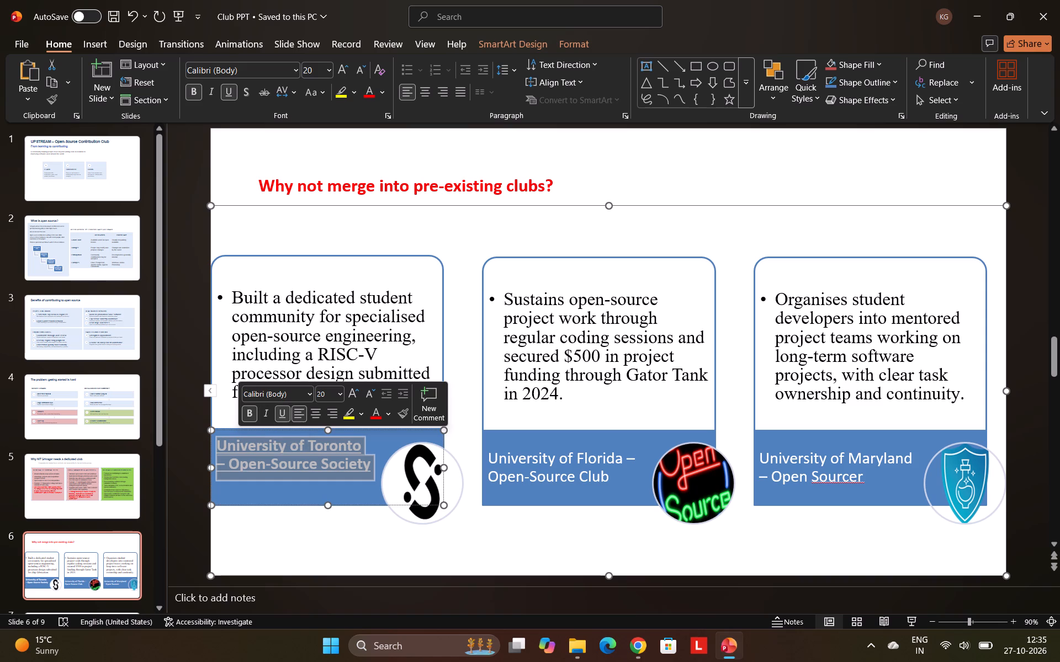
pyautogui.click(280, 412)
pyautogui.click(271, 415)
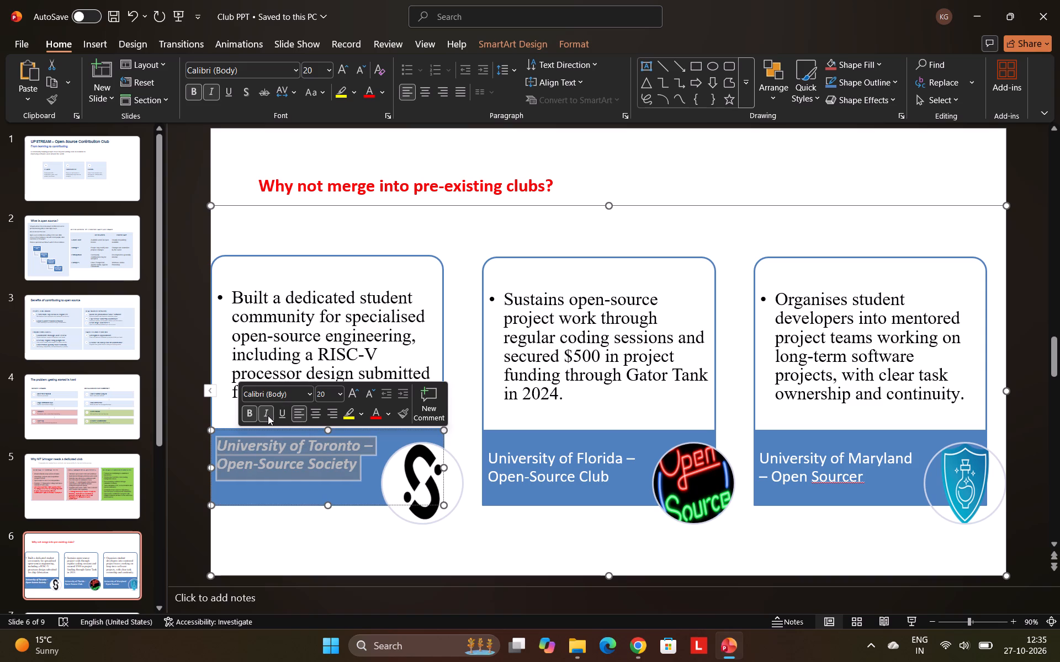
pyautogui.click(309, 393)
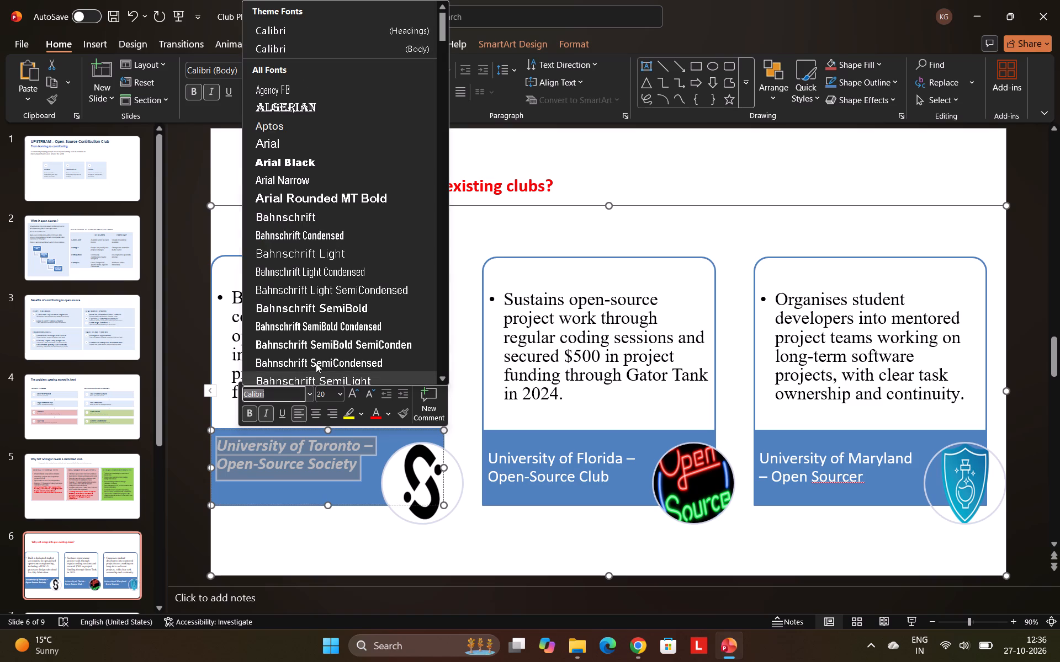
pyautogui.write('ti')
pyautogui.press('Return')
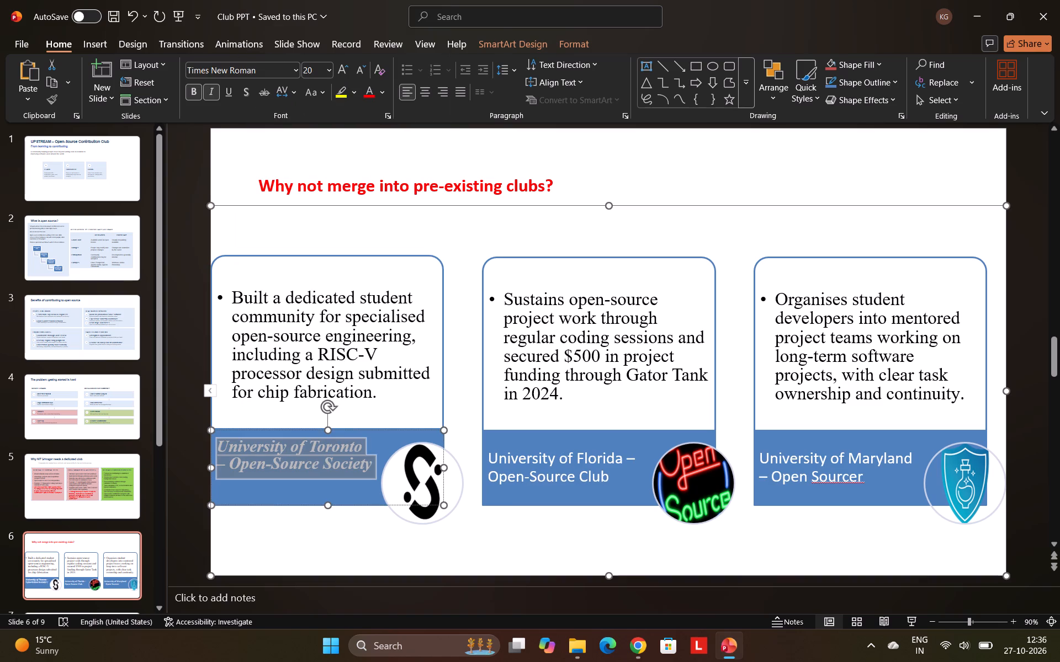
pyautogui.click(317, 536)
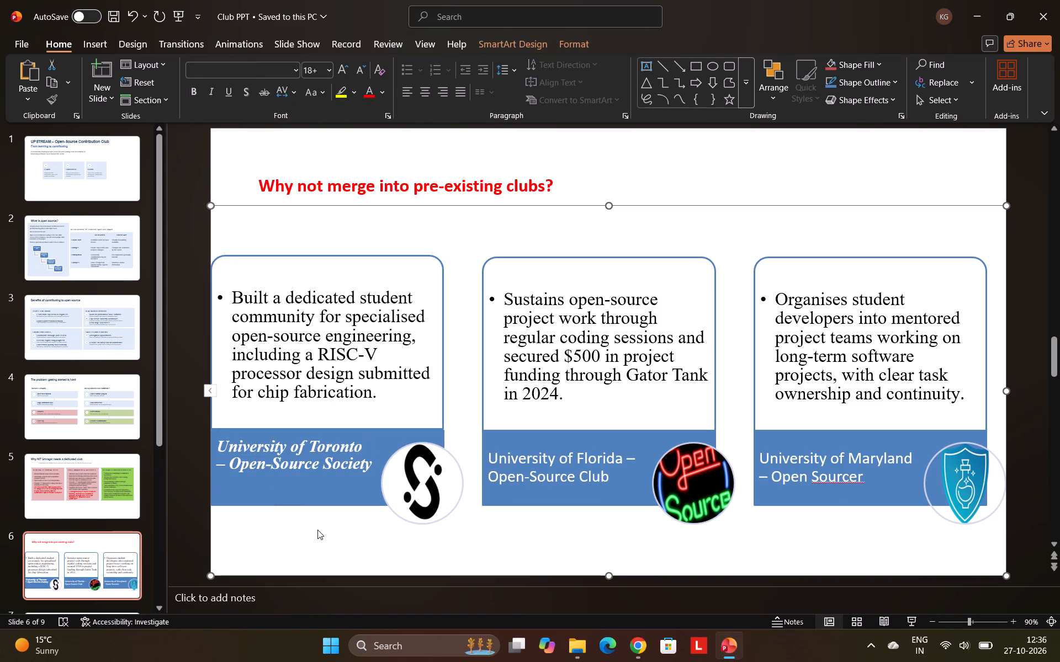
# Remove the italics from the "University of Toronto – Open-Source Society" label.
pyautogui.click(307, 445)
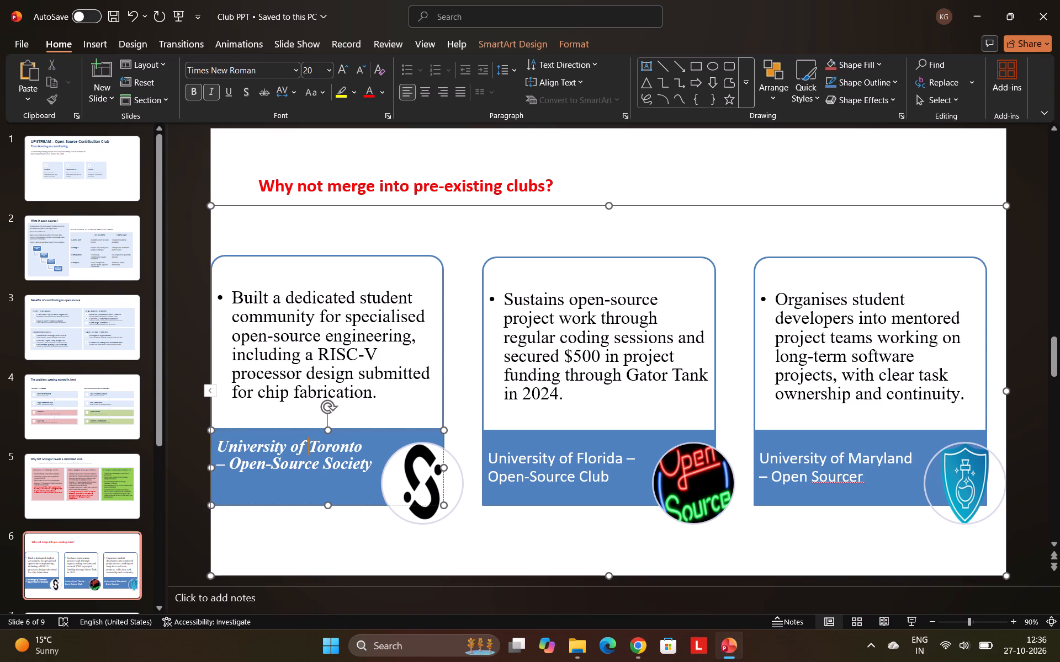
pyautogui.click(373, 472)
pyautogui.moveTo(368, 466); pyautogui.dragTo(249, 446)
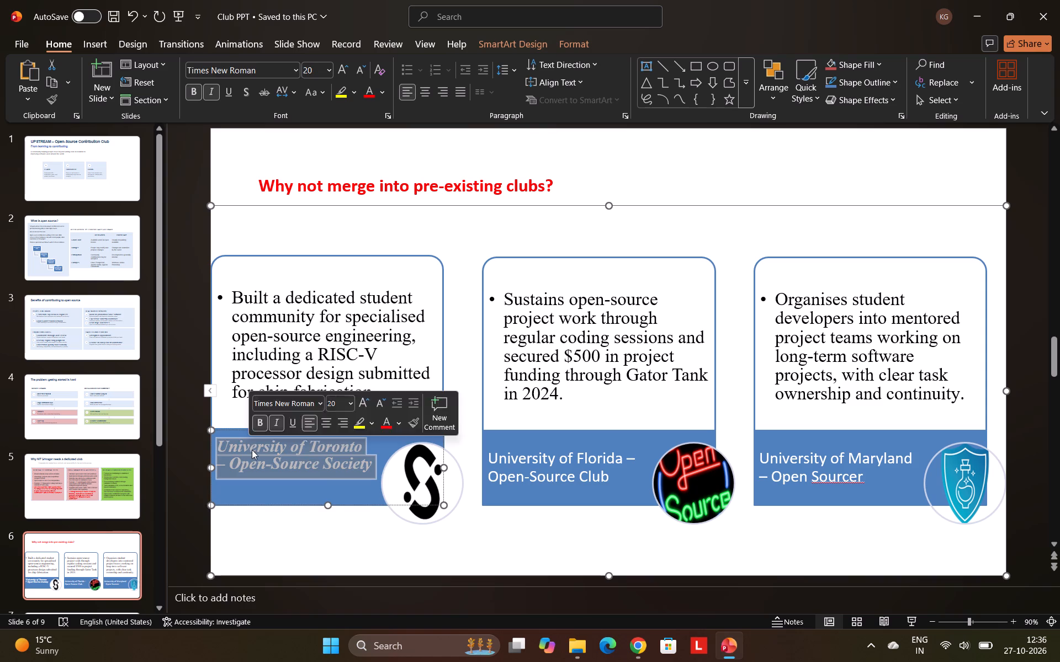
pyautogui.click(276, 426)
# Make the "University of Florida – Open-Source Club" label bold and set its font to Times New Roman.
pyautogui.doubleClick(606, 474)
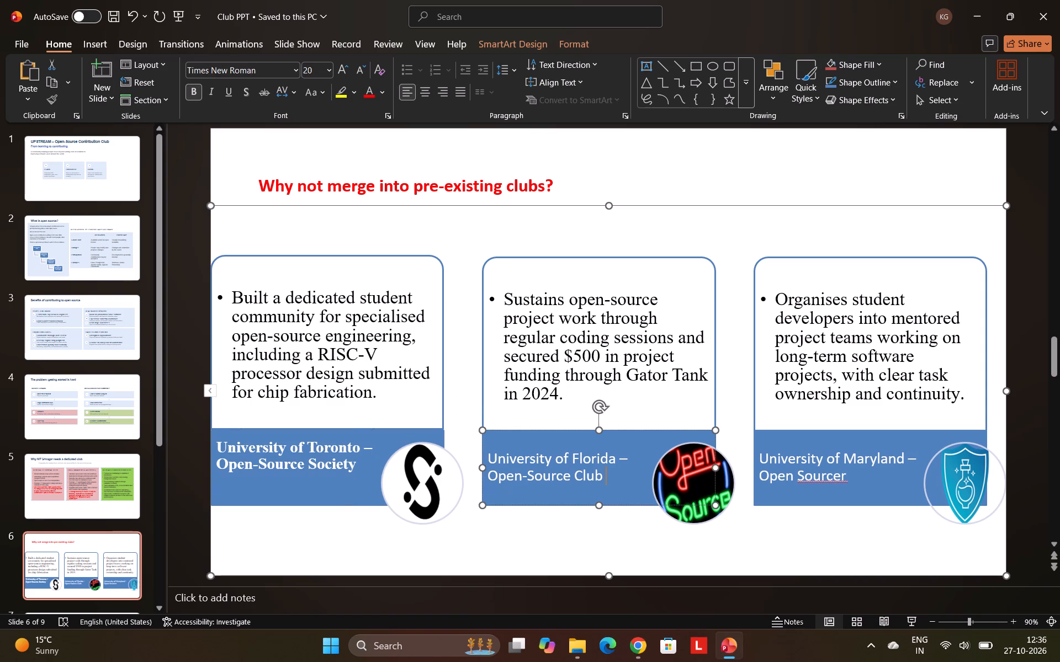
pyautogui.moveTo(603, 475); pyautogui.dragTo(508, 463)
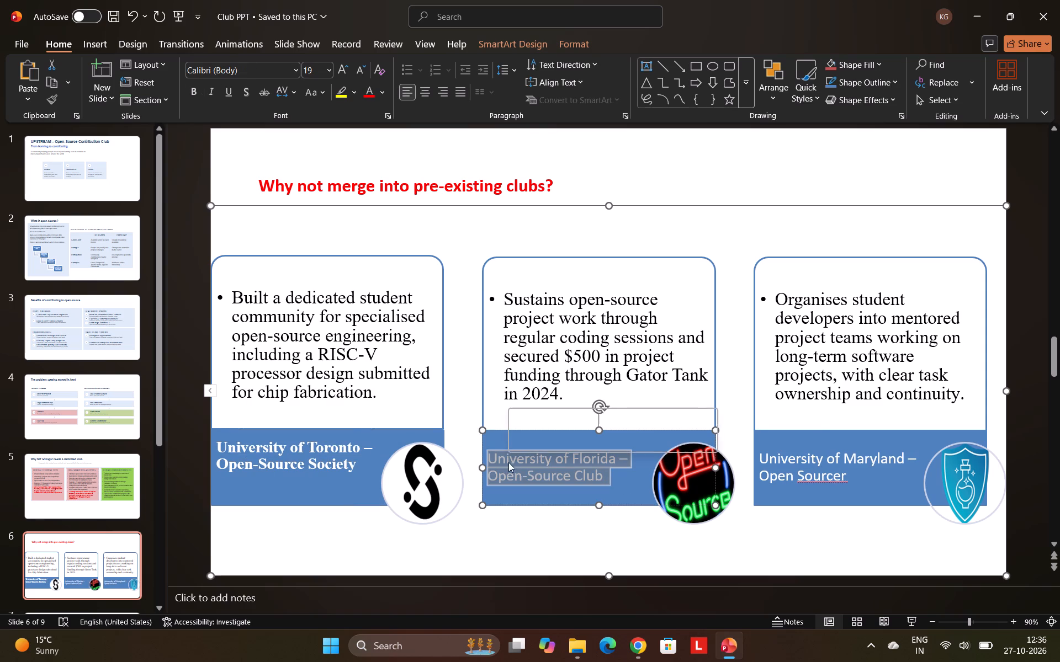
pyautogui.click(524, 439)
pyautogui.click(580, 421)
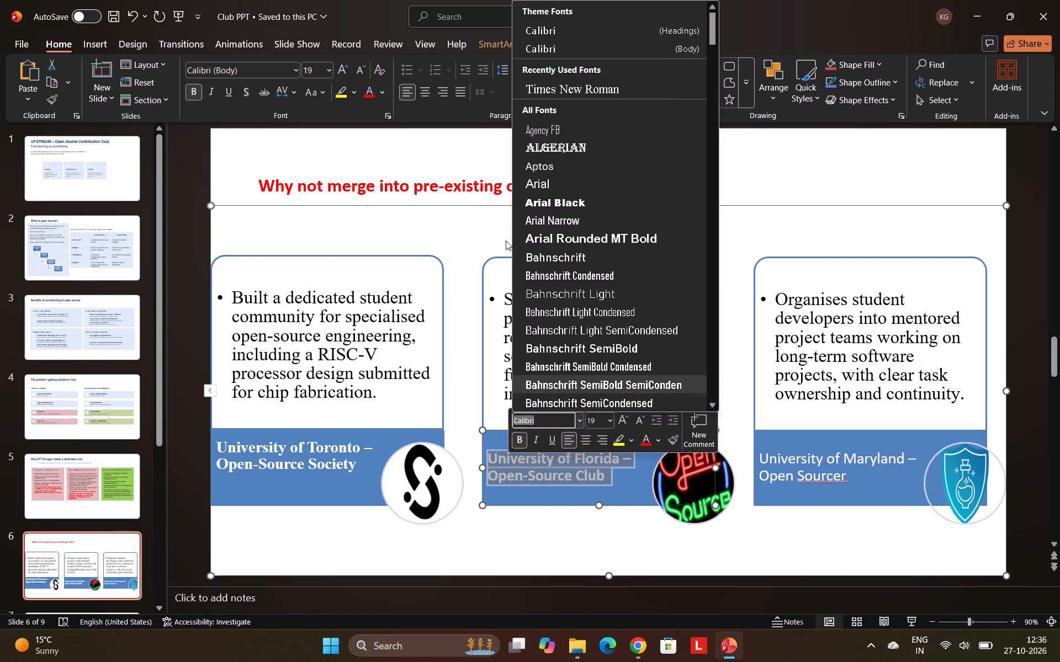
pyautogui.click(643, 87)
# Make the "University of Maryland – Open Sourcer" label bold and set its font to Times New Roman.
pyautogui.click(847, 481)
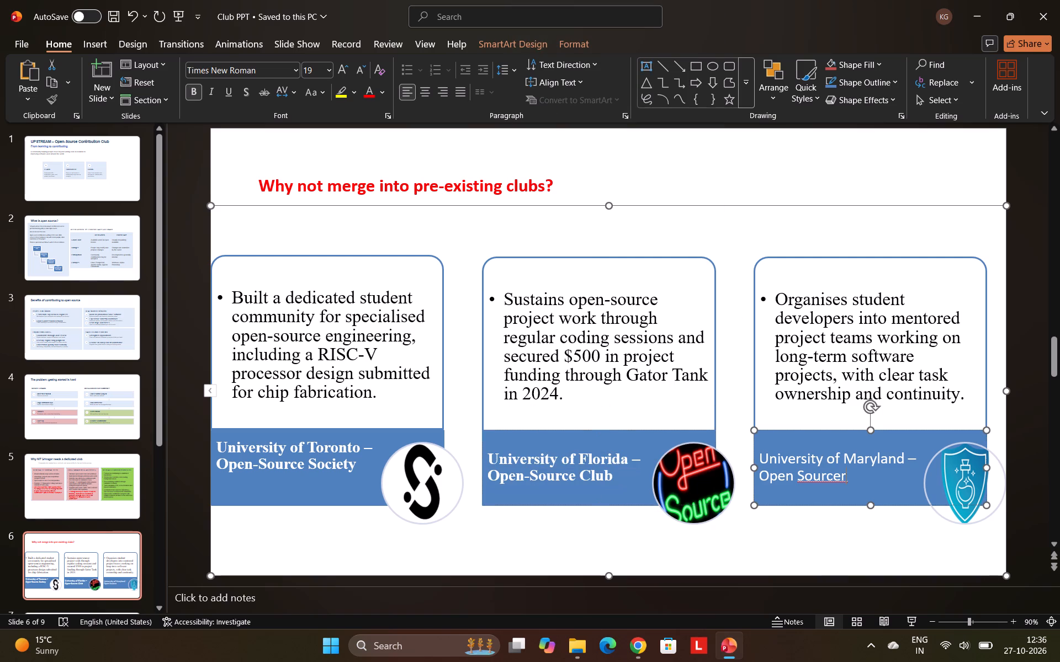
pyautogui.moveTo(845, 479); pyautogui.dragTo(781, 462)
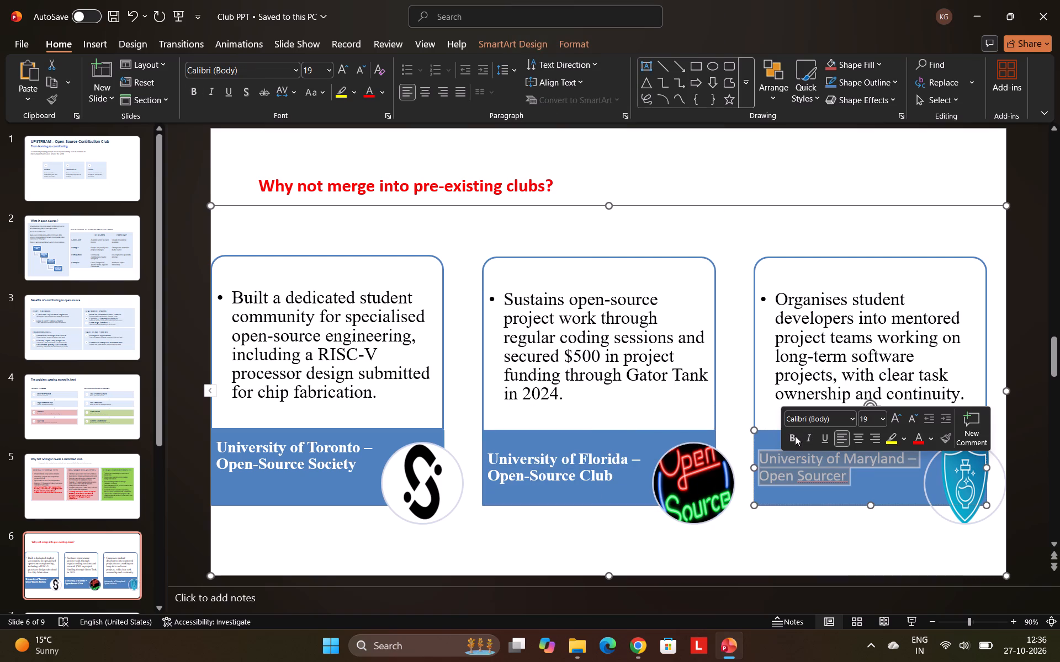
pyautogui.click(795, 436)
pyautogui.click(852, 422)
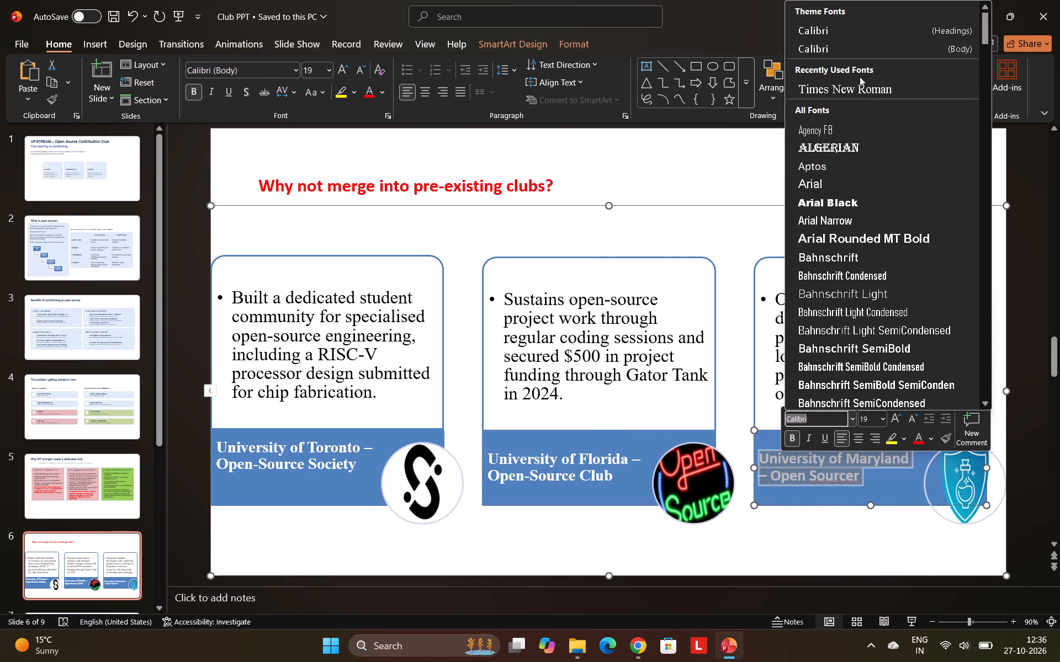
pyautogui.click(858, 93)
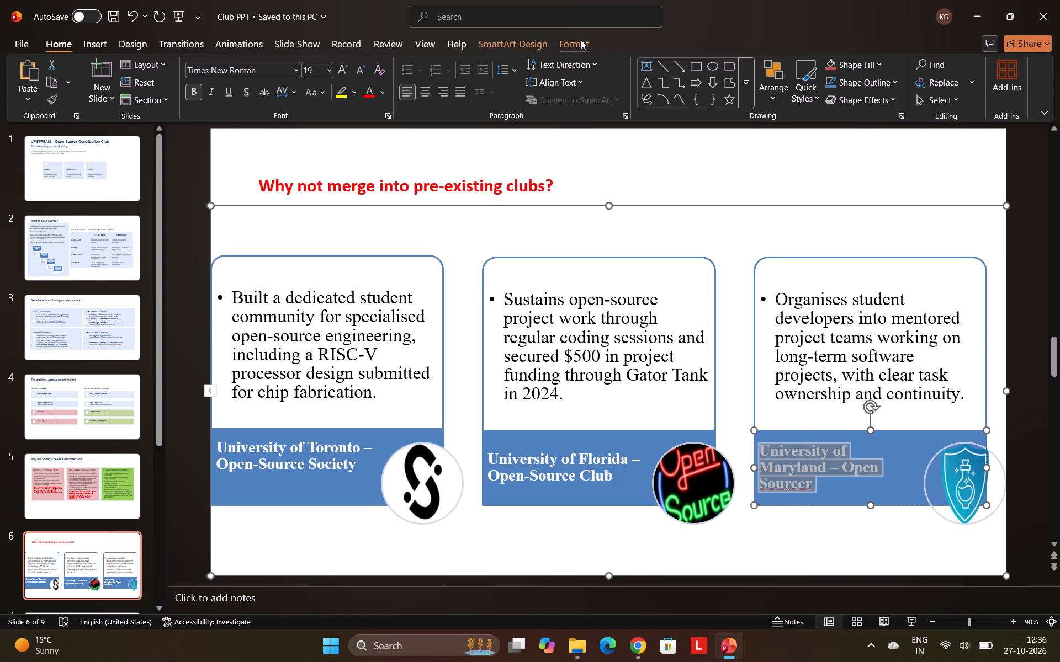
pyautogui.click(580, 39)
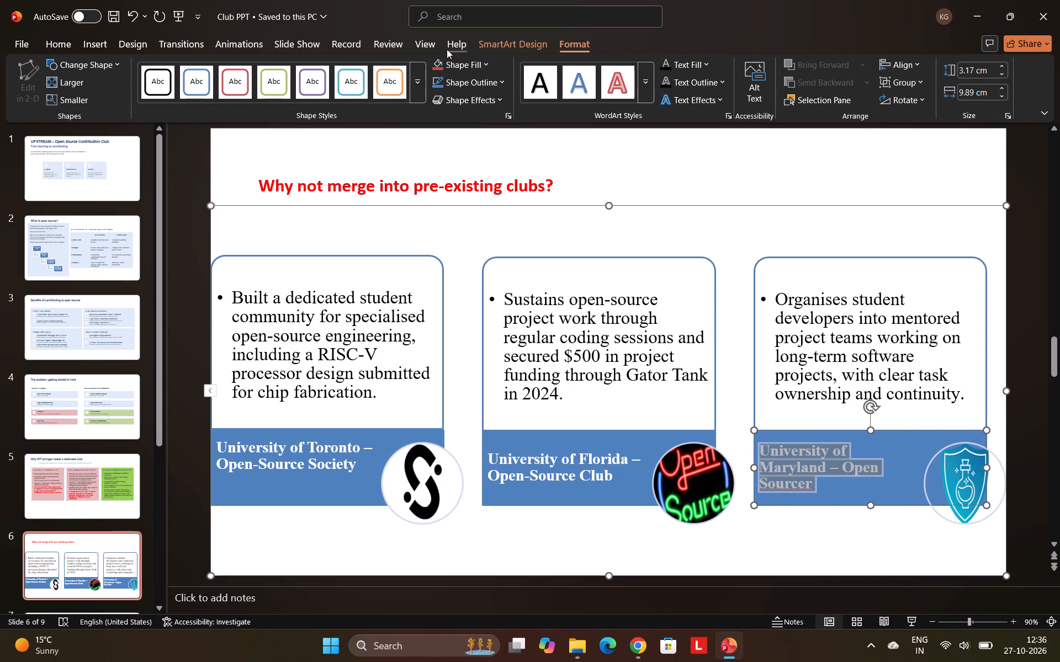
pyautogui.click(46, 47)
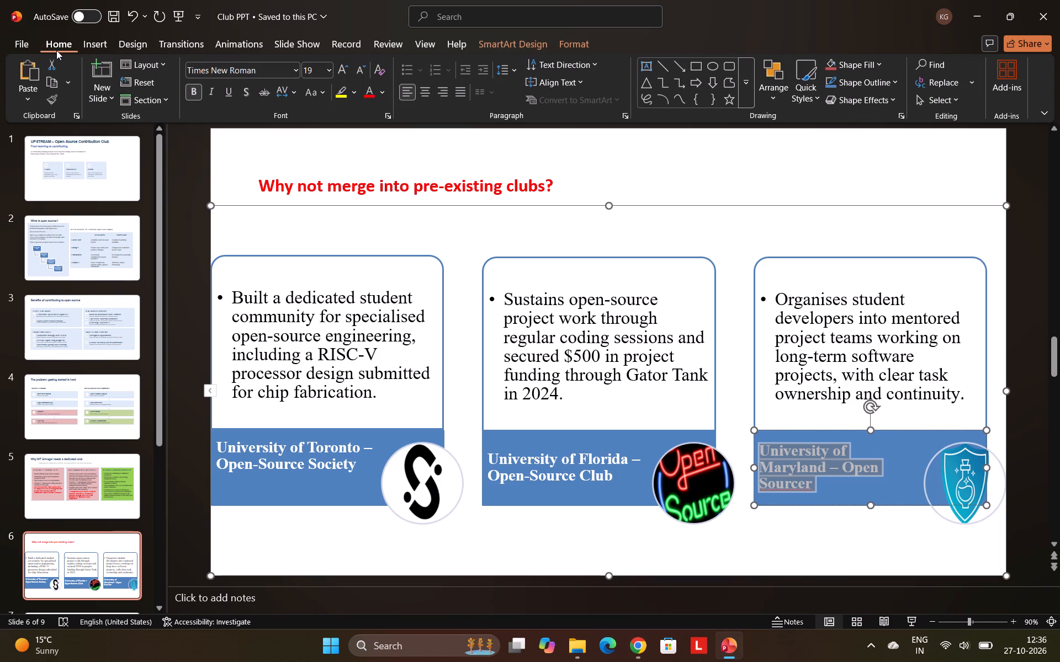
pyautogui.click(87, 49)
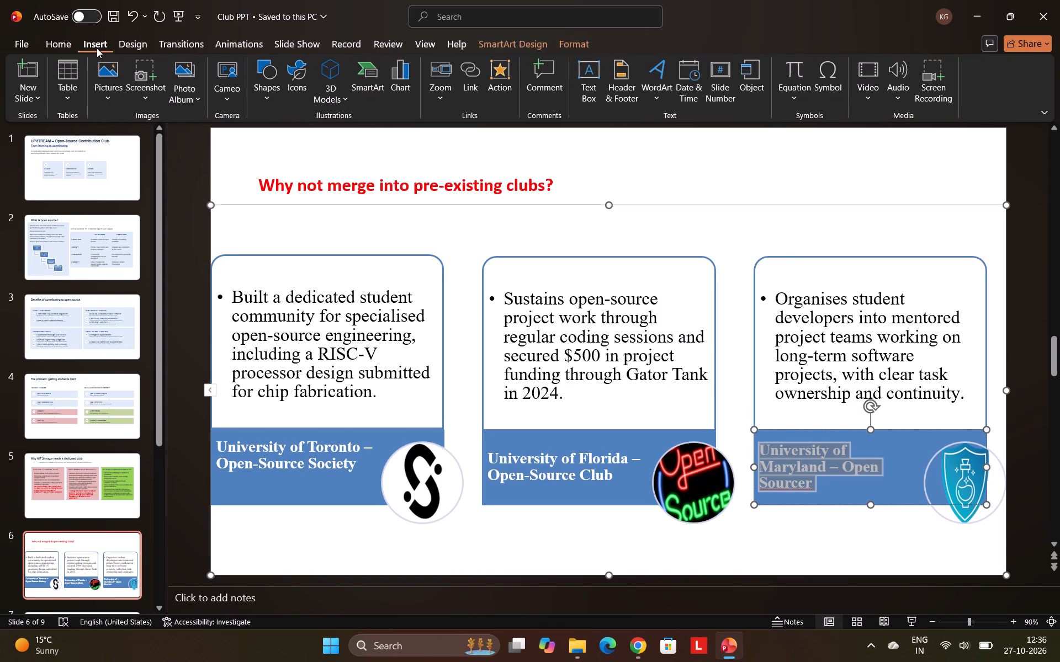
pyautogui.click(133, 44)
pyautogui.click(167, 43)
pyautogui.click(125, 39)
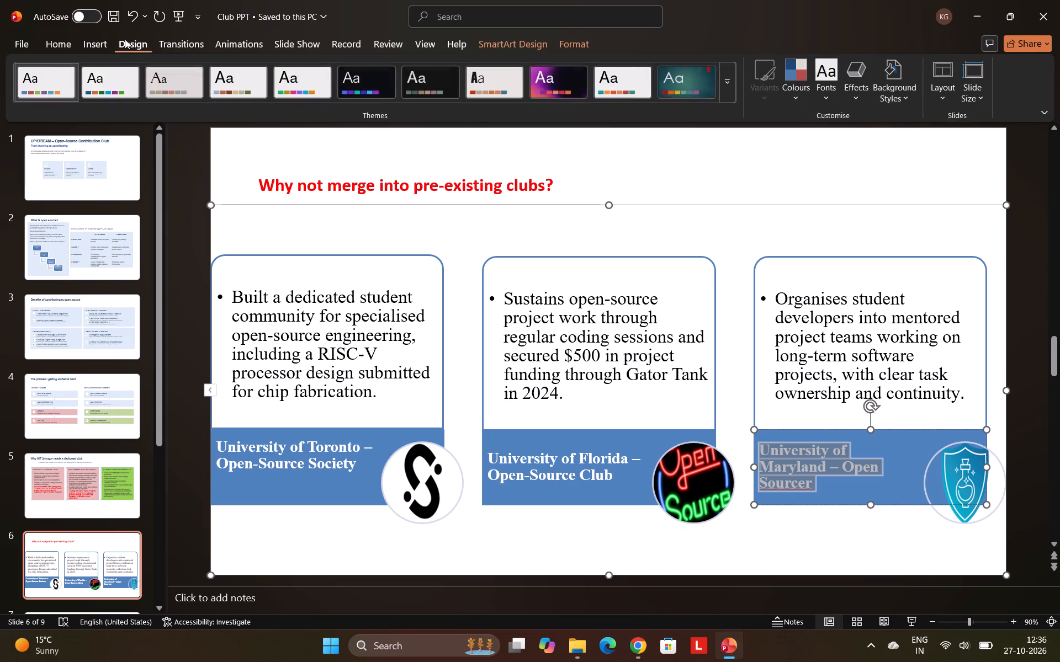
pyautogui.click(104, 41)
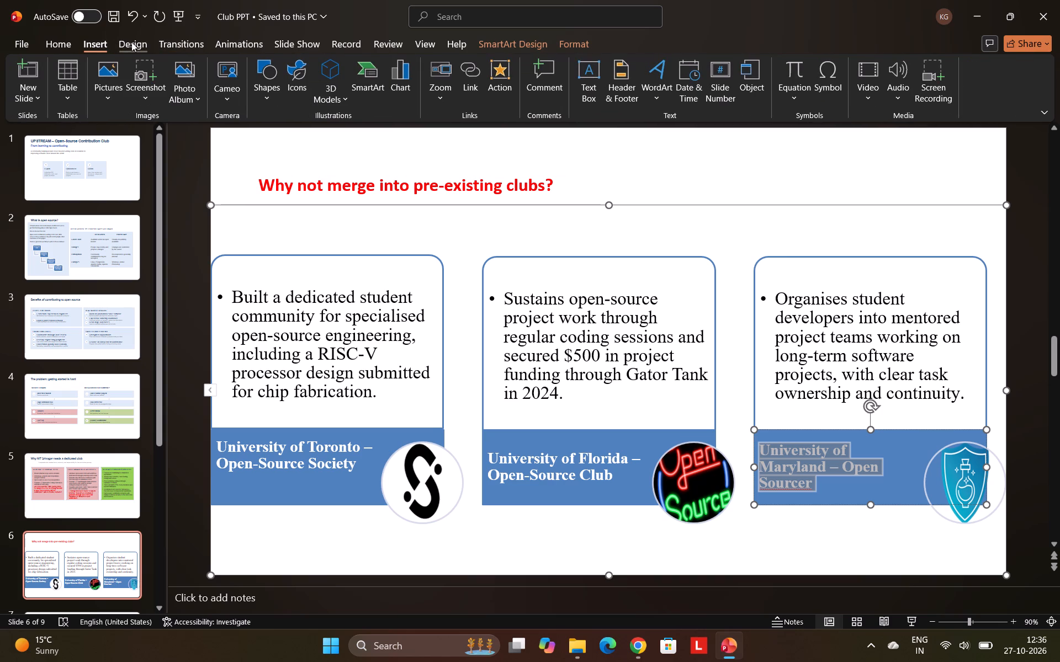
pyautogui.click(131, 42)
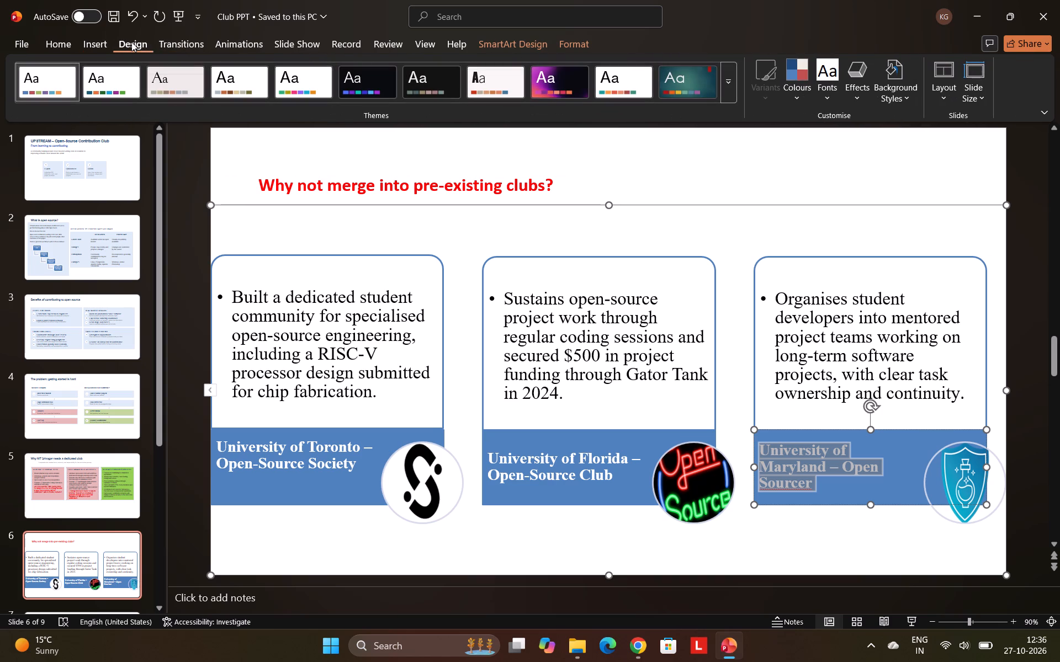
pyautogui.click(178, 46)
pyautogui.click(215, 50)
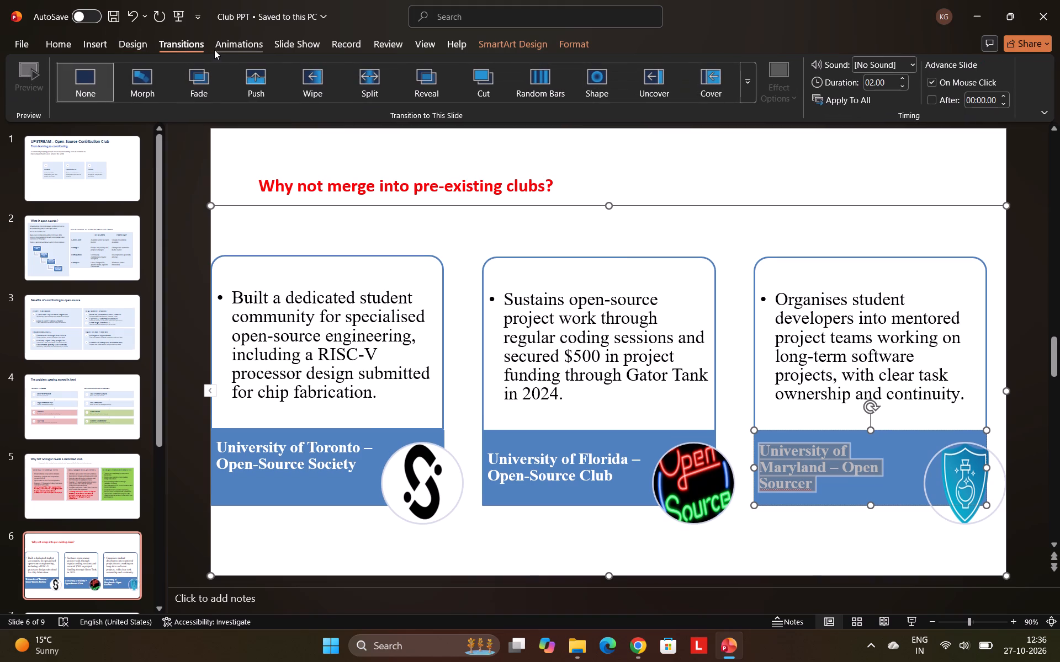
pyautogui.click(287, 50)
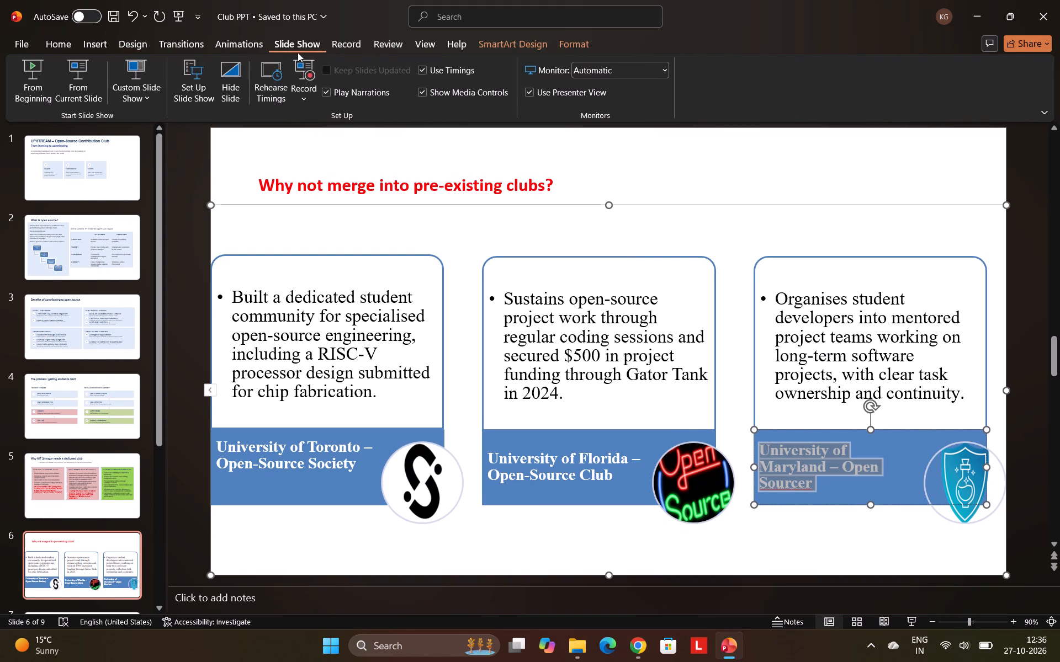